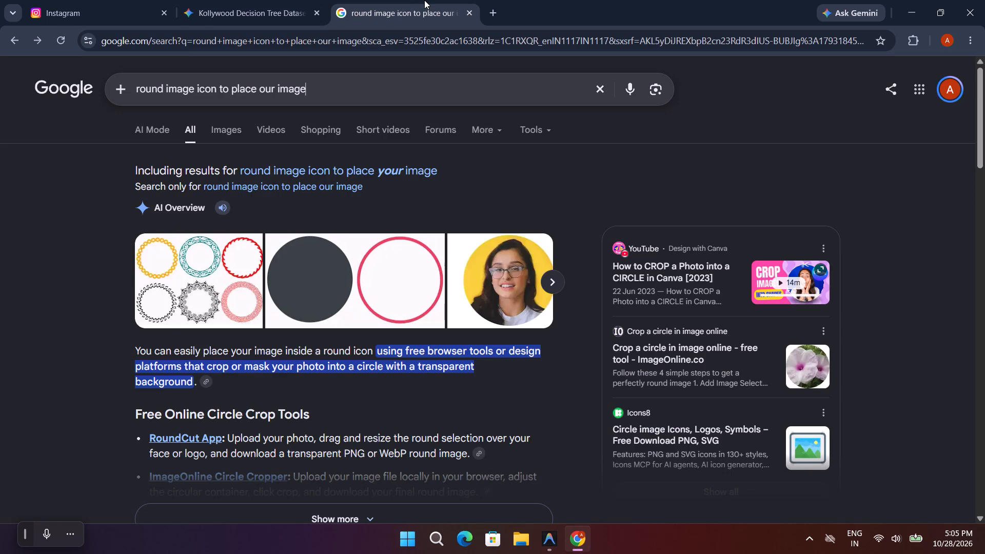
pyautogui.click(381, 94)
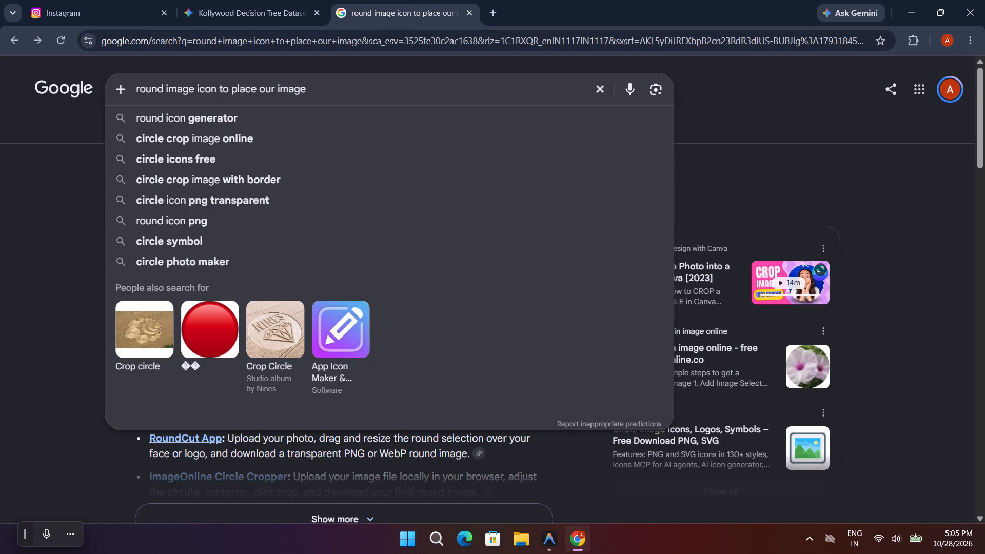
pyautogui.press('BackSpace')
pyautogui.press('BackSpace')
pyautogui.press('BackSpace')
pyautogui.press('BackSpace')
pyautogui.press('BackSpace')
pyautogui.press('BackSpace')
pyautogui.press('BackSpace')
pyautogui.press('BackSpace')
pyautogui.press('BackSpace')
pyautogui.press('BackSpace')
pyautogui.press('BackSpace')
pyautogui.press('BackSpace')
pyautogui.press('BackSpace')
pyautogui.press('BackSpace')
pyautogui.press('BackSpace')
pyautogui.press('BackSpace')
pyautogui.press('BackSpace')
pyautogui.press('BackSpace')
pyautogui.press('BackSpace')
pyautogui.press('BackSpace')
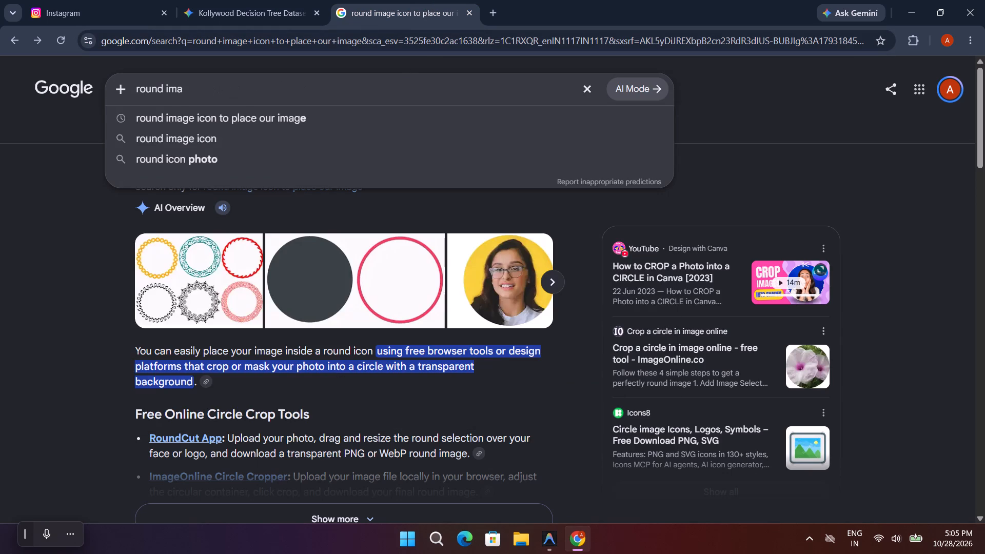
pyautogui.write('ac')
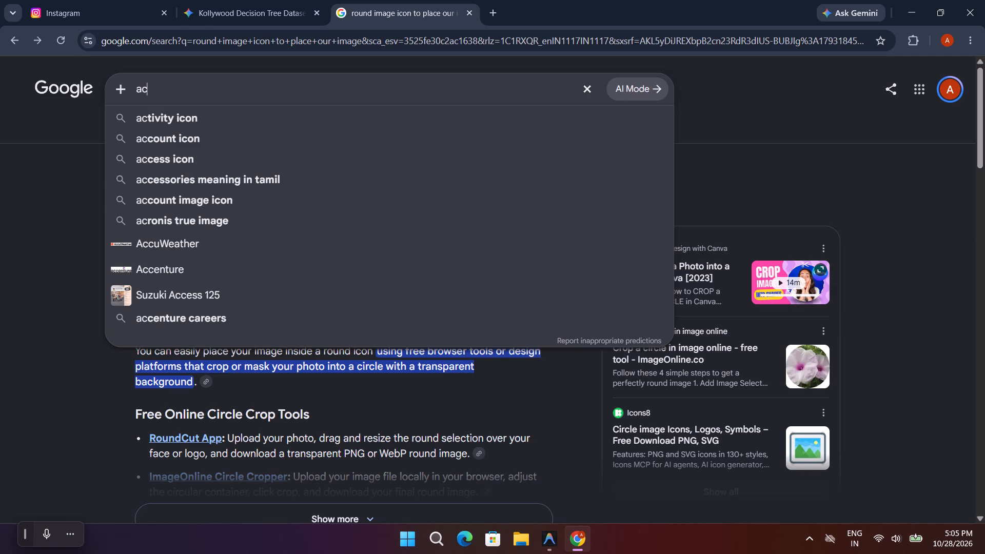
pyautogui.write('to')
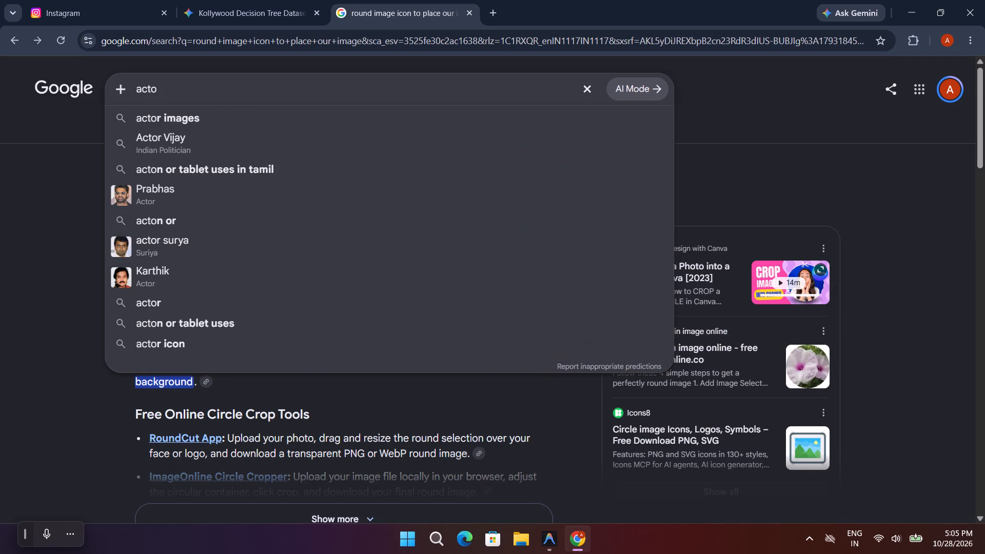
pyautogui.write('rs fi')
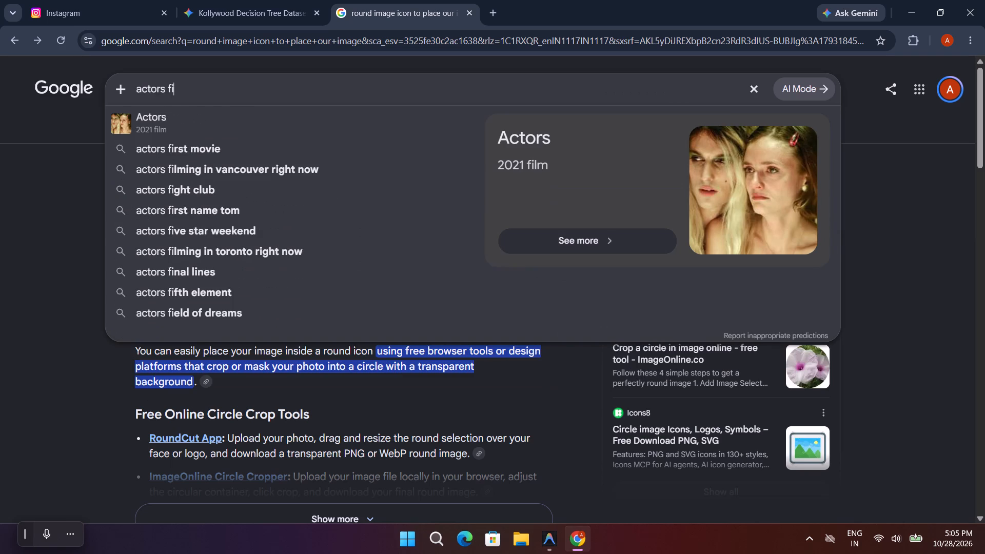
pyautogui.press('BackSpace')
pyautogui.write('unny')
pyautogui.press('space')
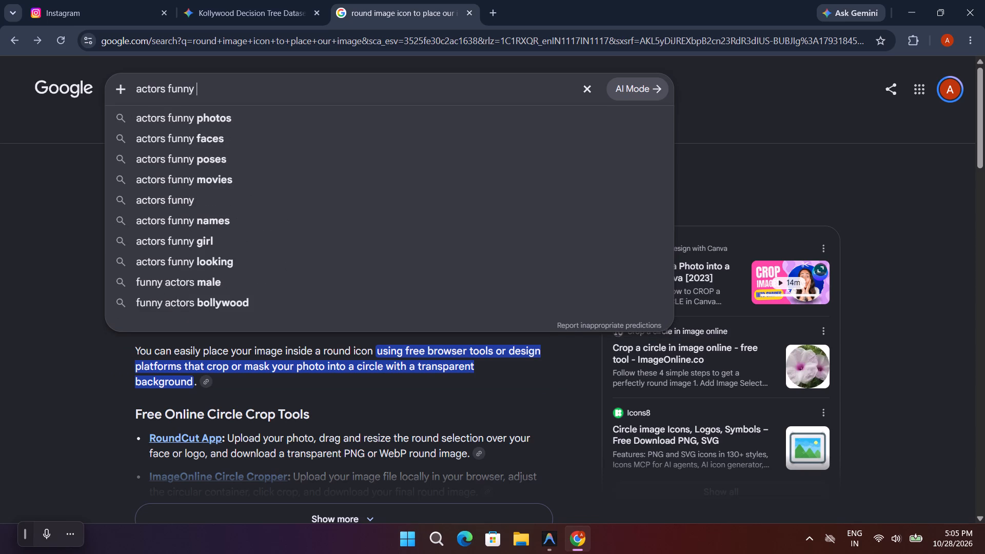
pyautogui.moveTo(286, 152); pyautogui.dragTo(288, 145)
pyautogui.click(291, 137)
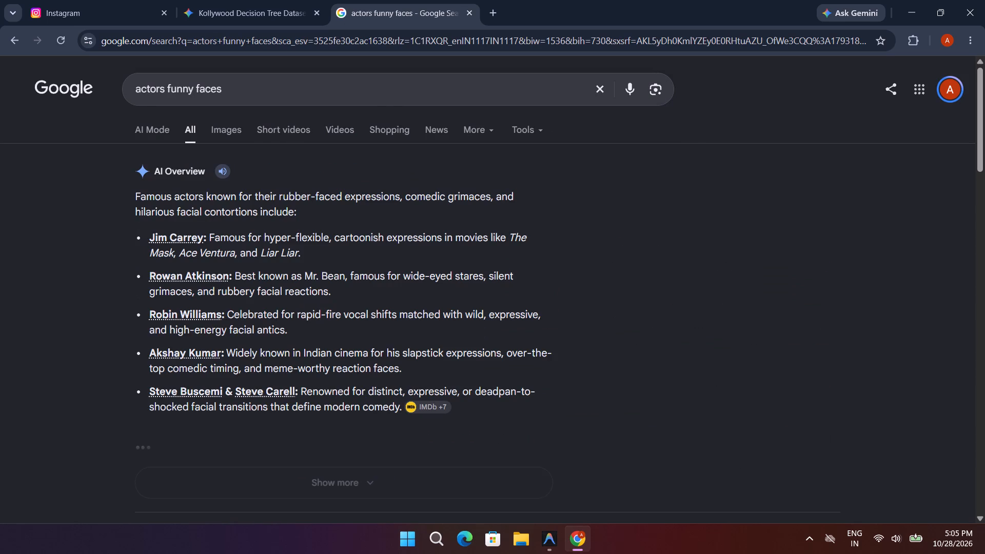
# Refine the Google search to "kollywood actors funny faces".
pyautogui.click(262, 88)
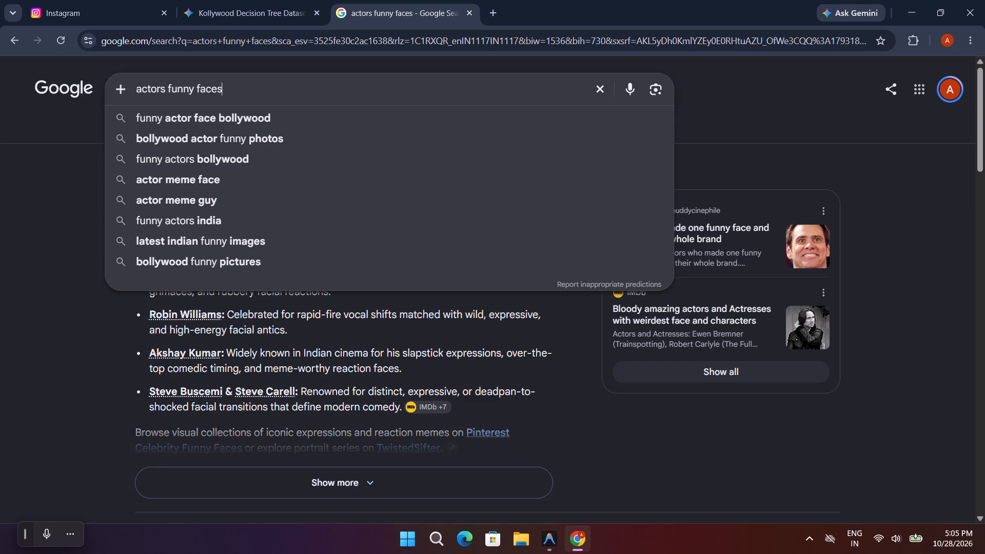
pyautogui.click(138, 88)
pyautogui.press('Left')
pyautogui.write('kolly')
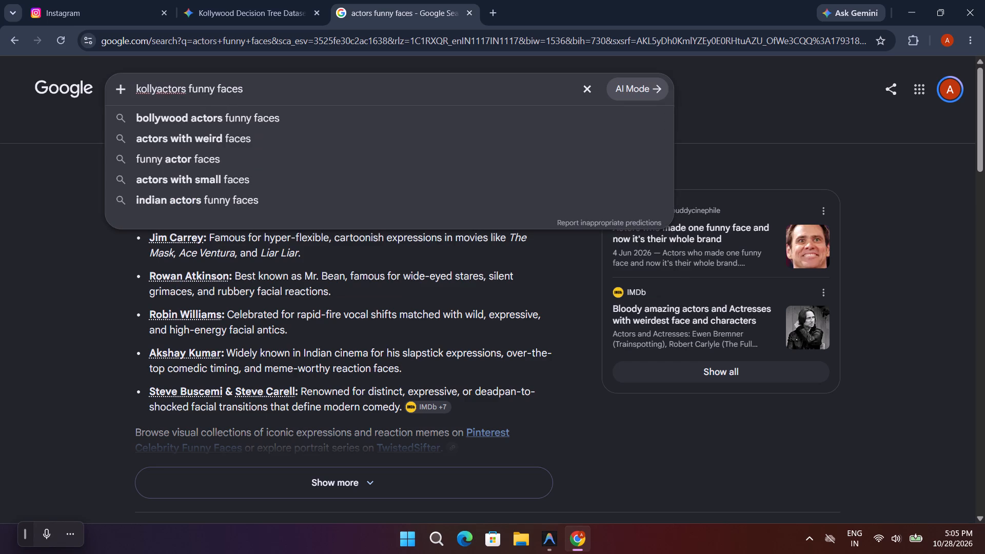
pyautogui.press('w')
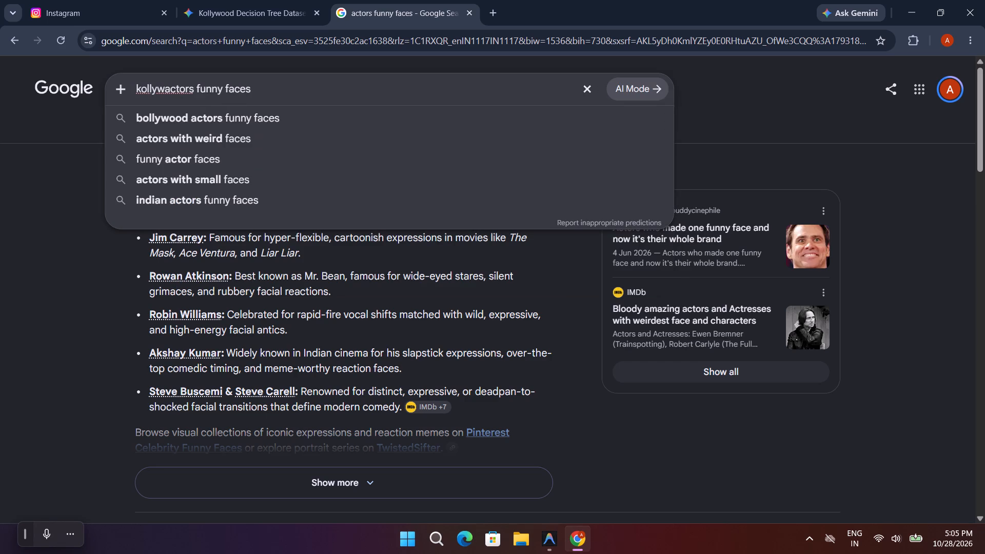
pyautogui.write('ood')
pyautogui.press('space')
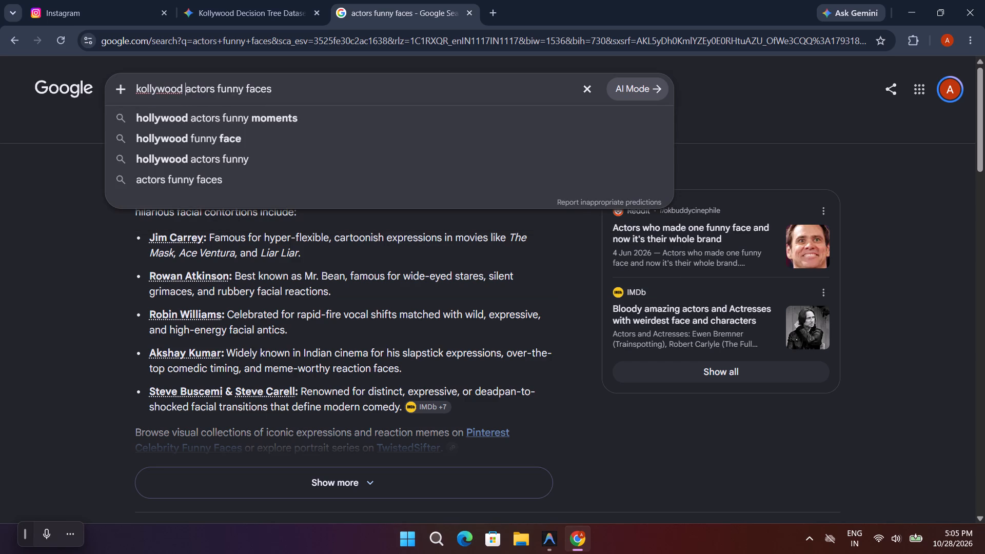
pyautogui.press('Return')
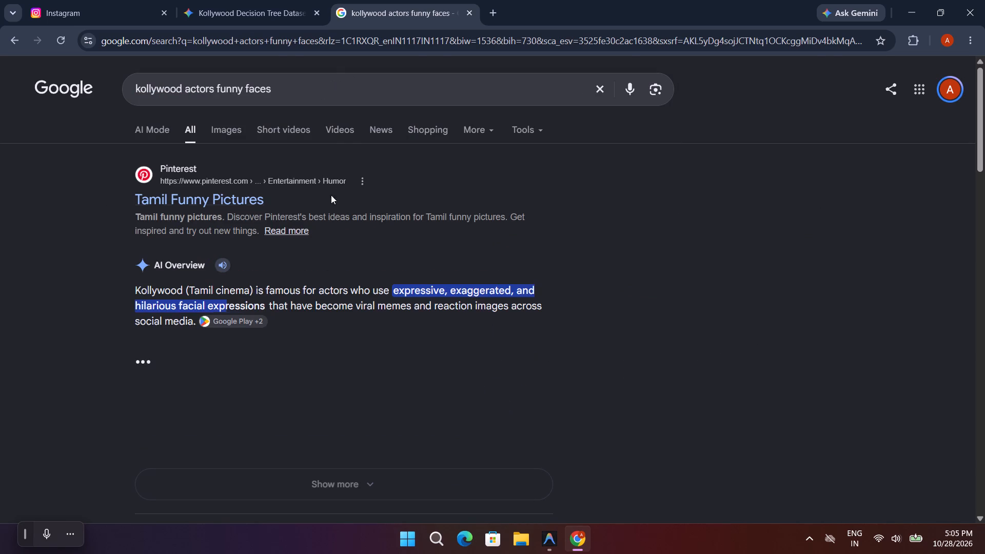
# Look through the search results and open the Pinterest board "450 Tamil ideas in 2026".
pyautogui.scroll(-6, 341, 279)
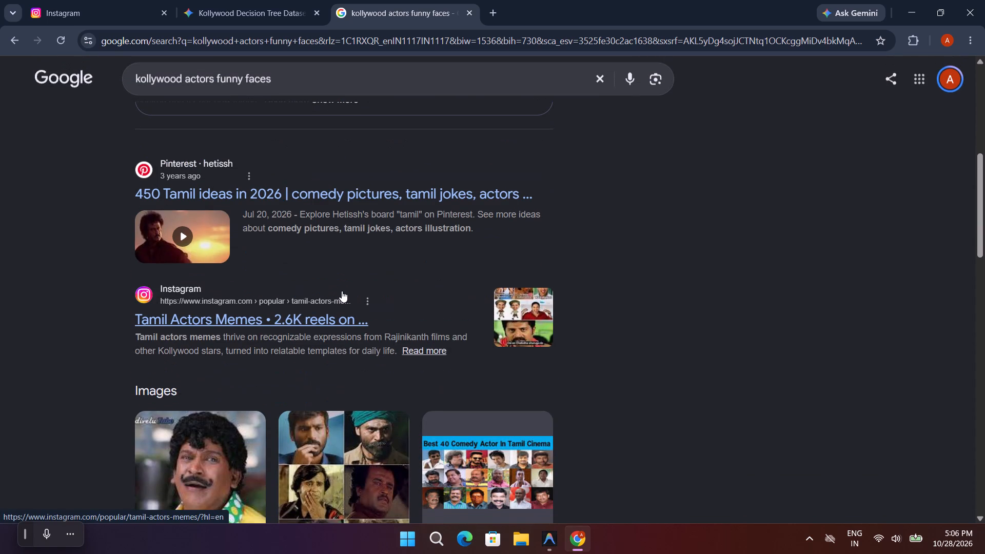
pyautogui.scroll(-6, 348, 305)
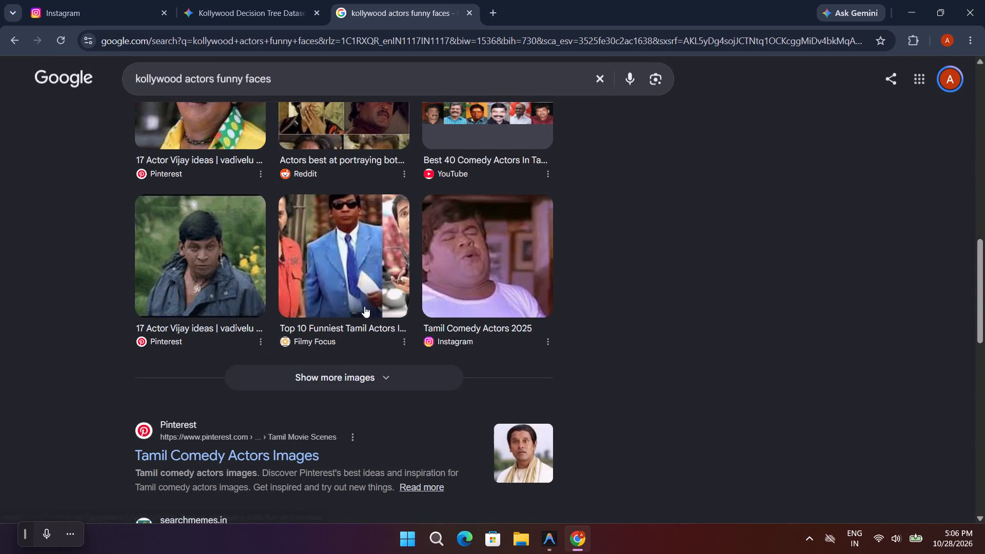
pyautogui.scroll(-7, 384, 307)
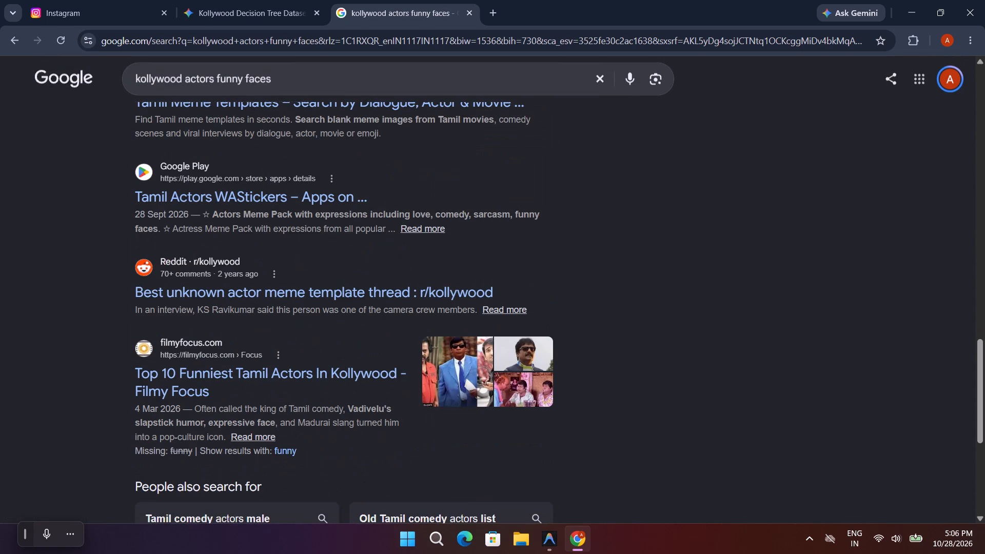
pyautogui.scroll(13, 343, 301)
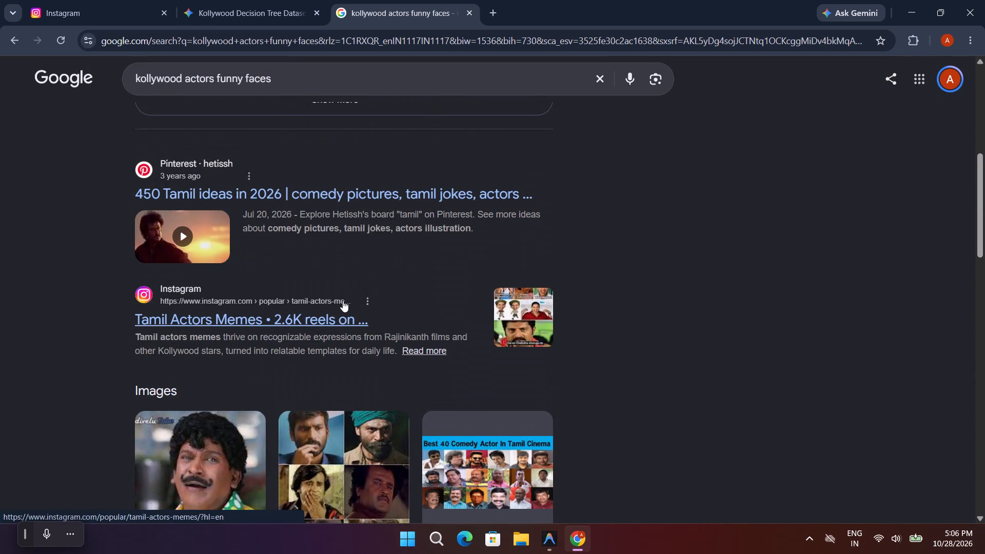
pyautogui.scroll(2, 343, 301)
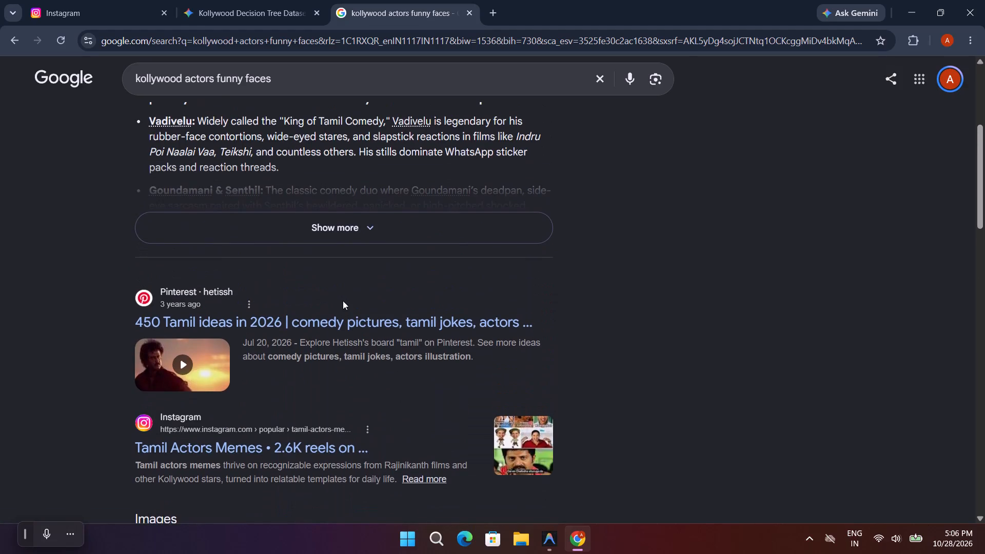
pyautogui.click(295, 320)
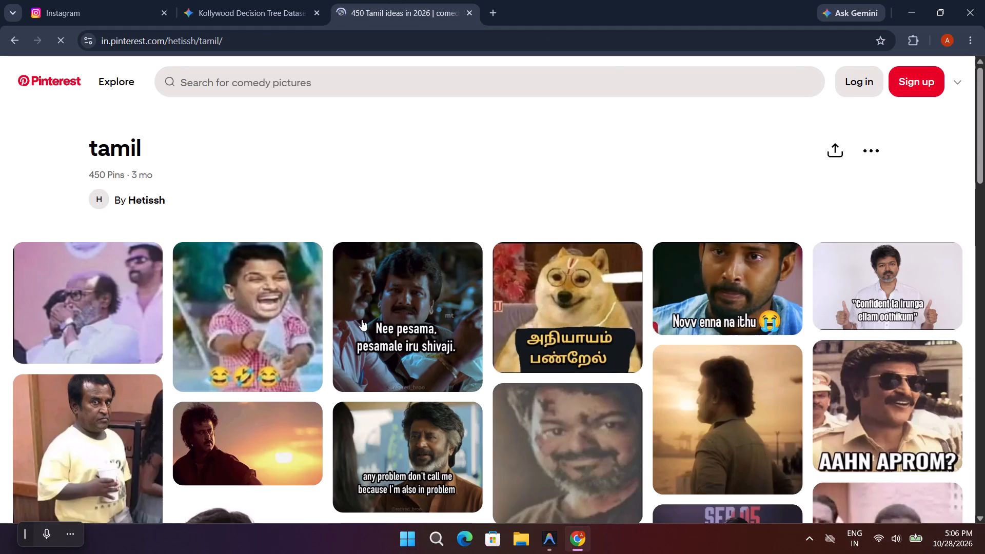
# Browse the Pinterest "tamil" board for funny pictures of the Kollywood actors.
pyautogui.scroll(-5, 668, 402)
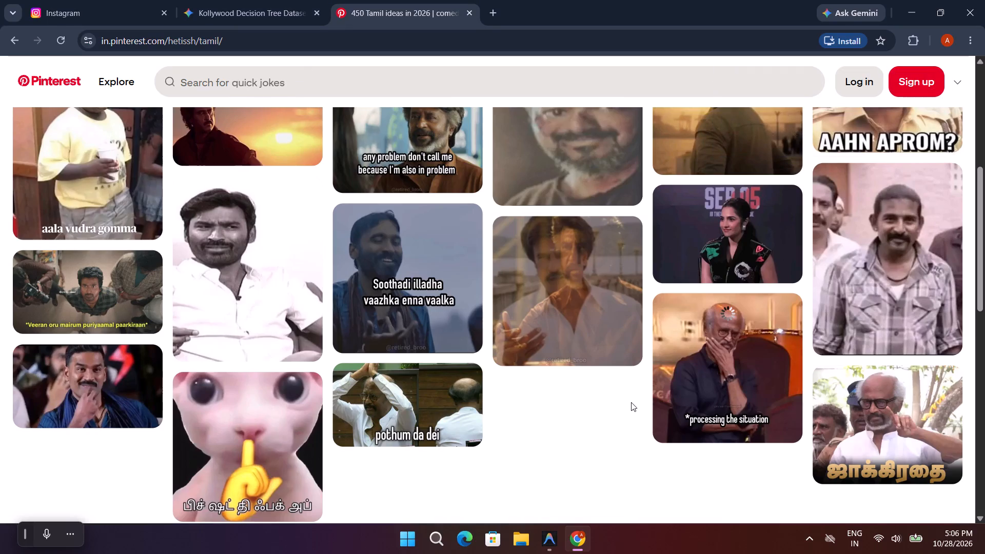
pyautogui.scroll(-5, 631, 403)
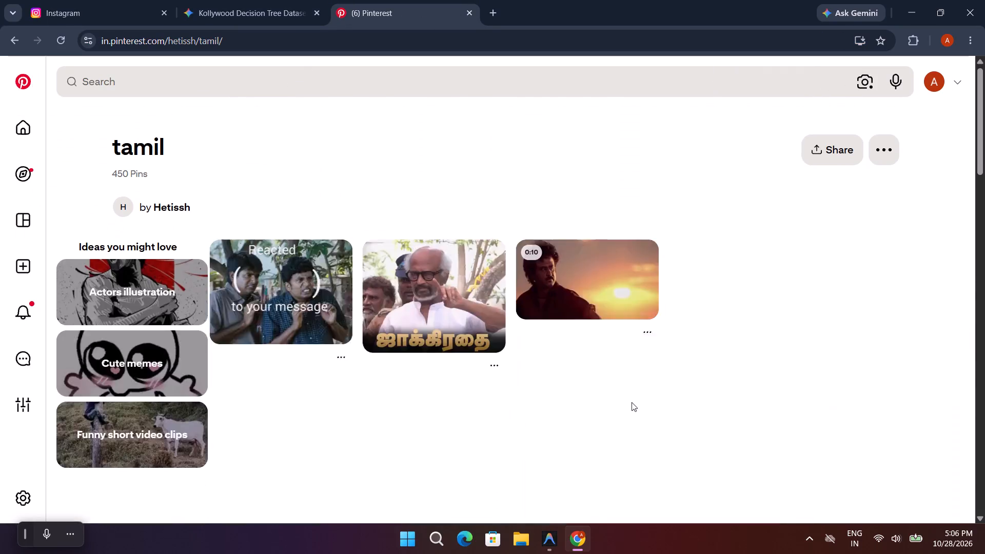
pyautogui.scroll(-2, 632, 402)
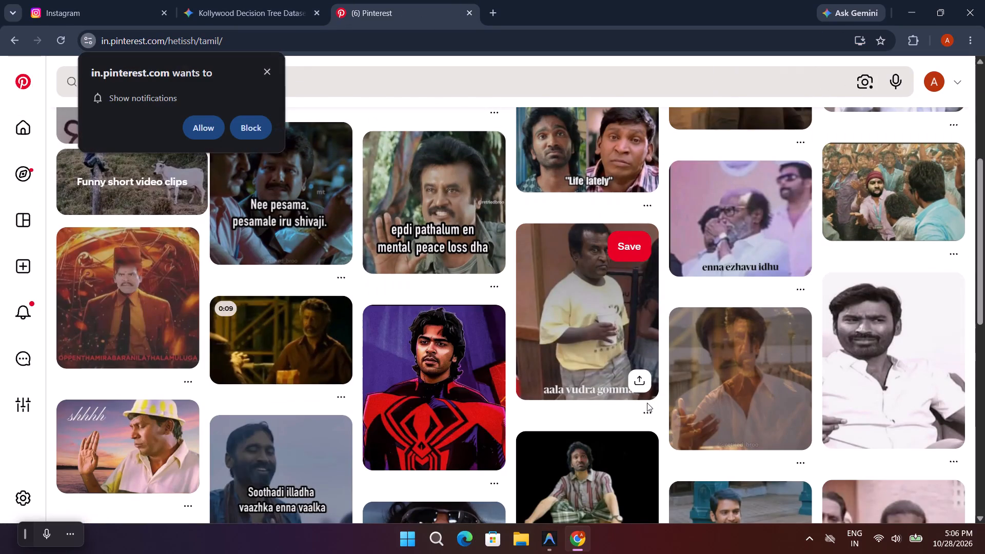
pyautogui.scroll(-4, 645, 403)
pyautogui.scroll(-3, 518, 375)
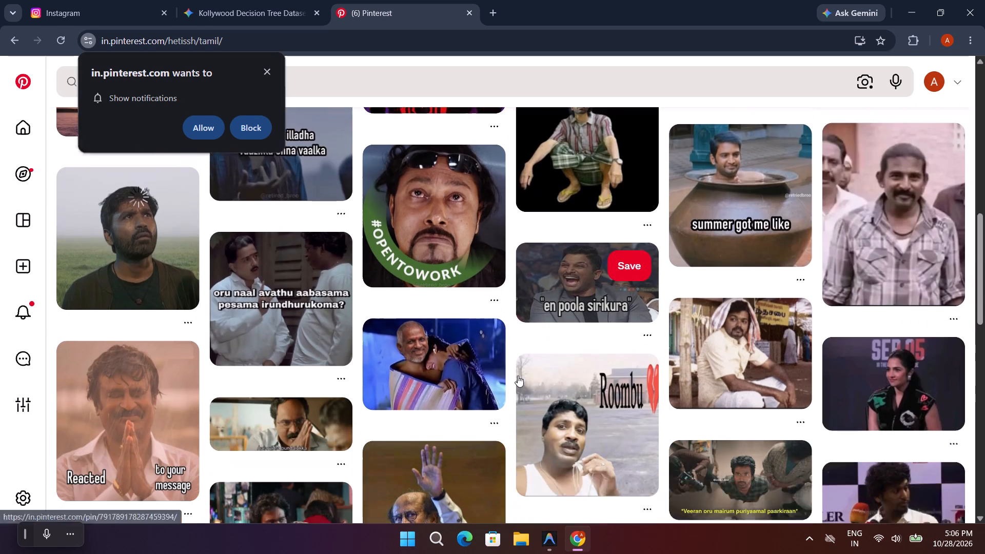
pyautogui.scroll(-1, 518, 375)
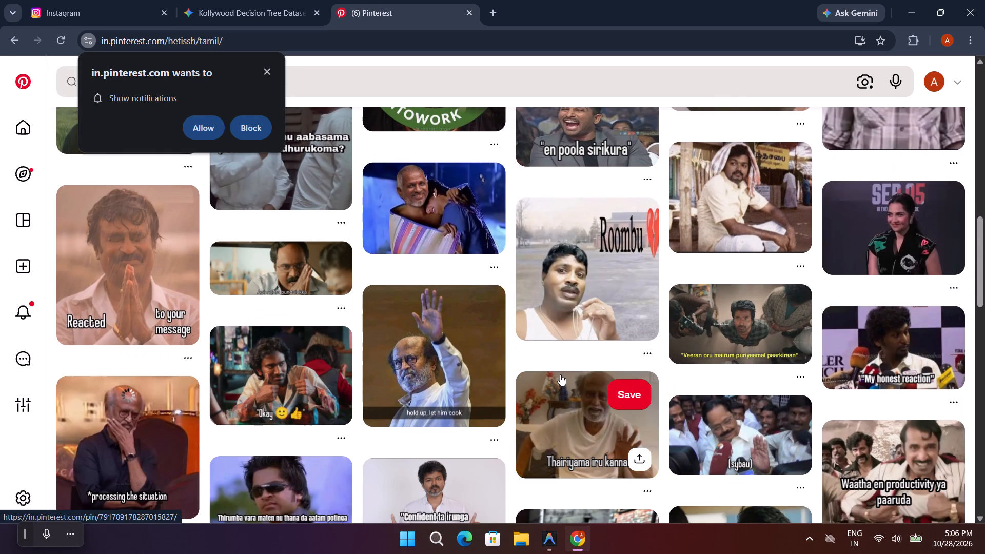
pyautogui.scroll(-6, 560, 378)
pyautogui.scroll(8, 557, 378)
pyautogui.scroll(6, 359, 270)
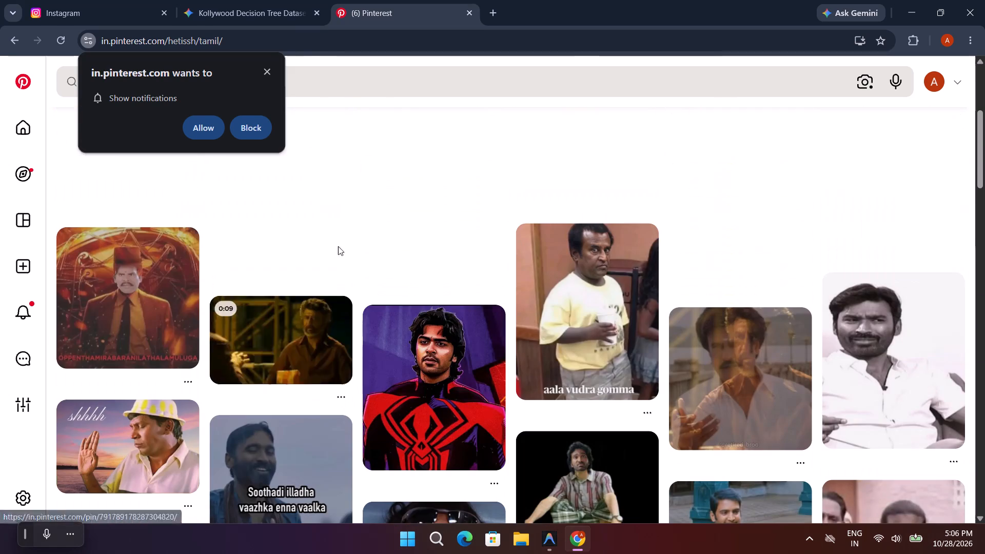
# Dismiss the Pinterest notification request and search Pinterest for "rajini funny template".
pyautogui.click(262, 70)
pyautogui.click(269, 85)
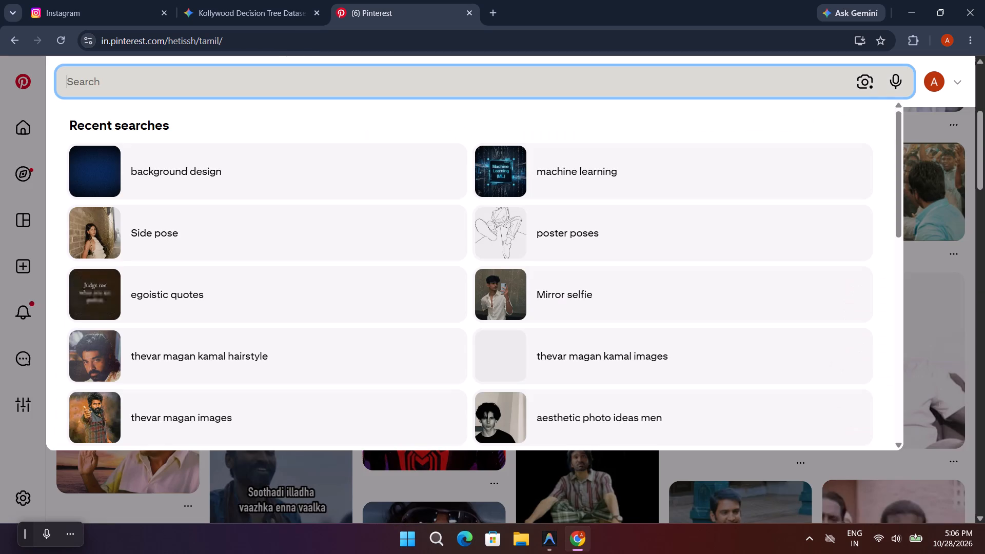
pyautogui.write('ra')
pyautogui.write('jini')
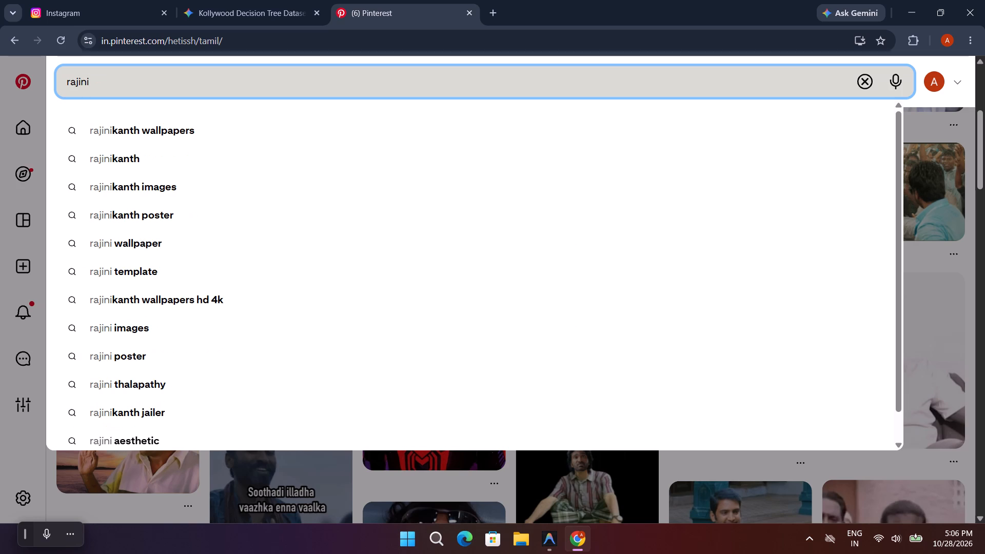
pyautogui.press('space')
pyautogui.write('fin')
pyautogui.press('BackSpace')
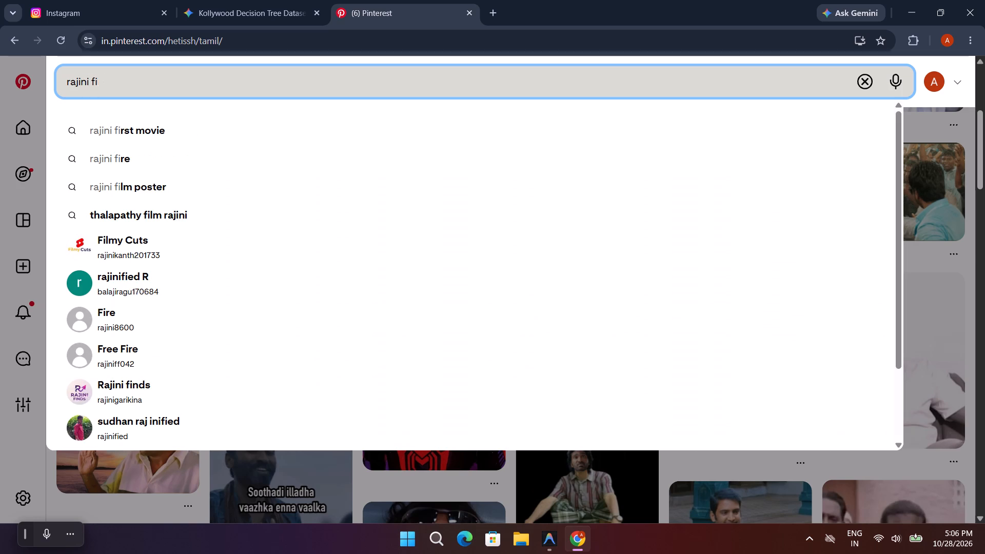
pyautogui.press('BackSpace')
pyautogui.write('unn')
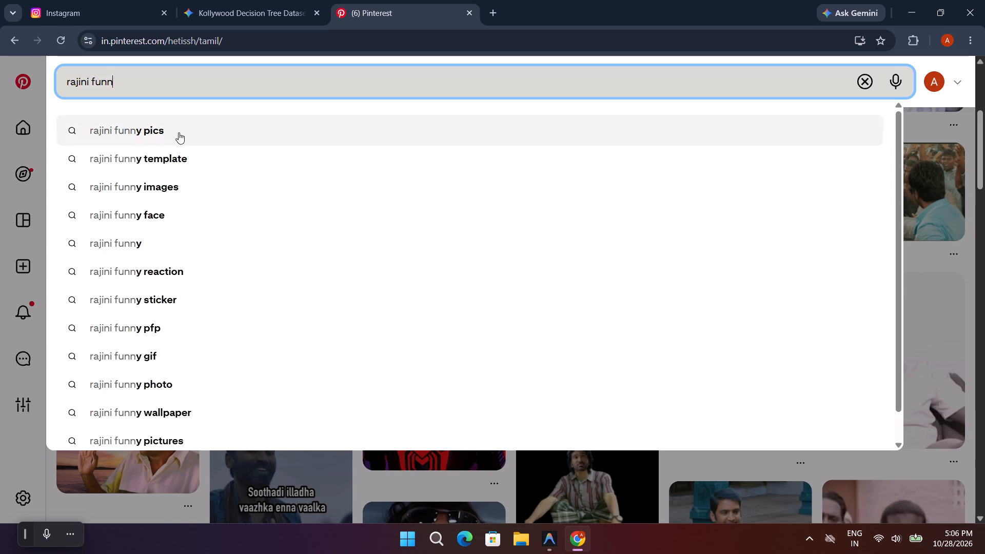
pyautogui.click(172, 156)
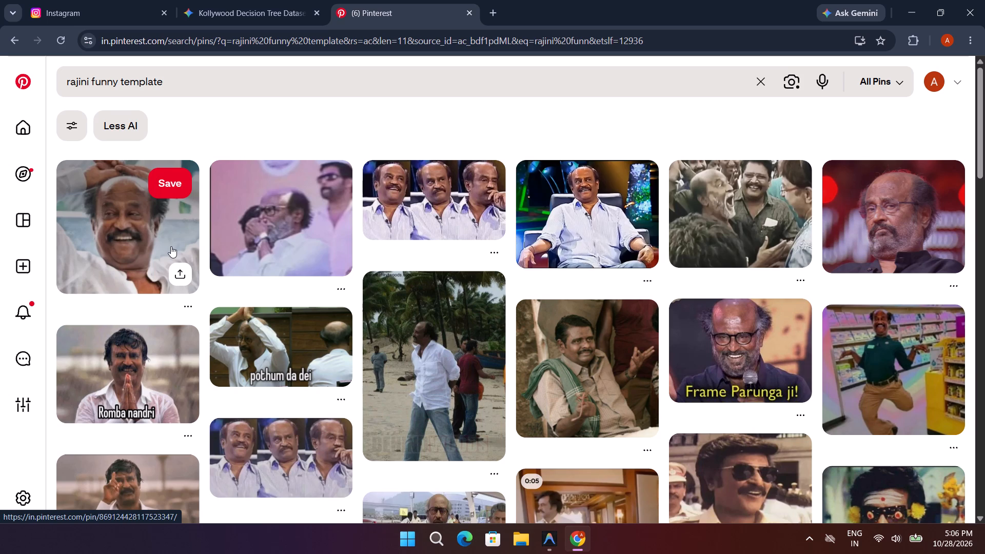
# Open the first search result, the laughing picture with hands resting on the head, and download its image.
pyautogui.scroll(-6, 389, 361)
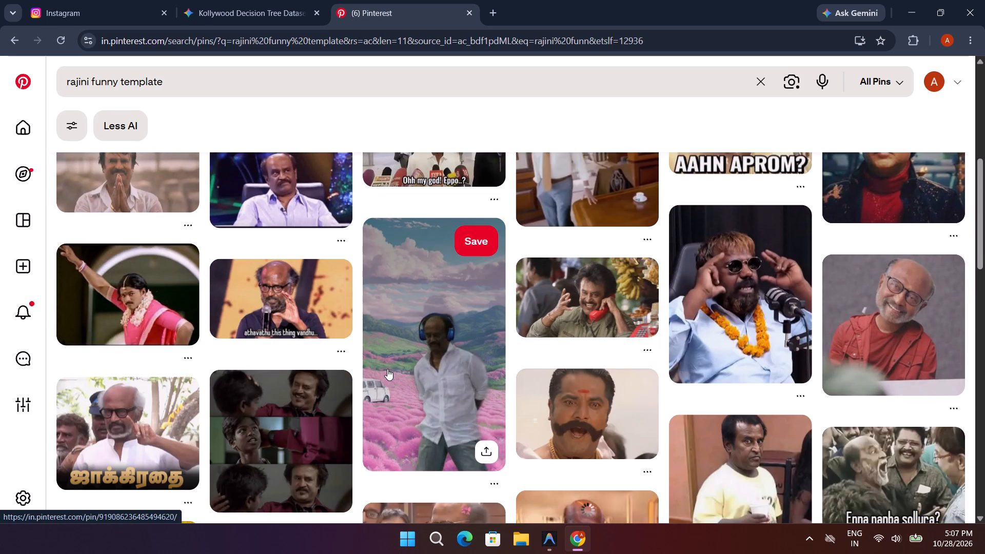
pyautogui.scroll(8, 387, 369)
pyautogui.rightClick(164, 243)
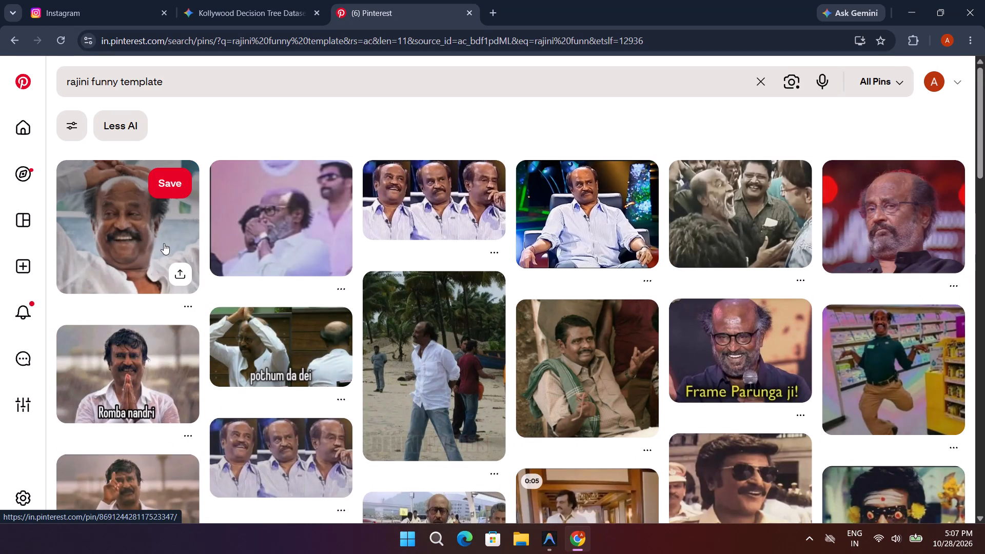
pyautogui.rightClick(164, 243)
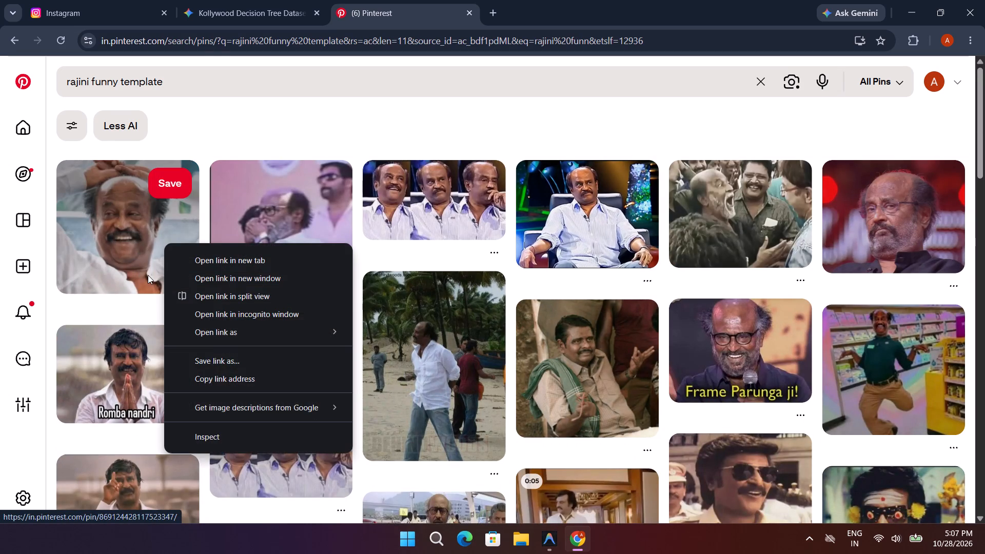
pyautogui.click(148, 275)
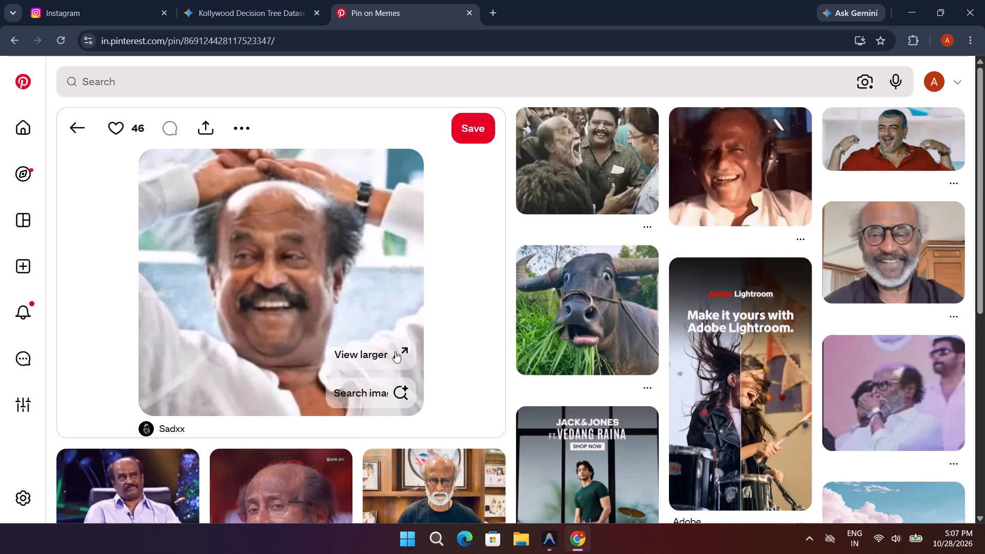
pyautogui.click(239, 129)
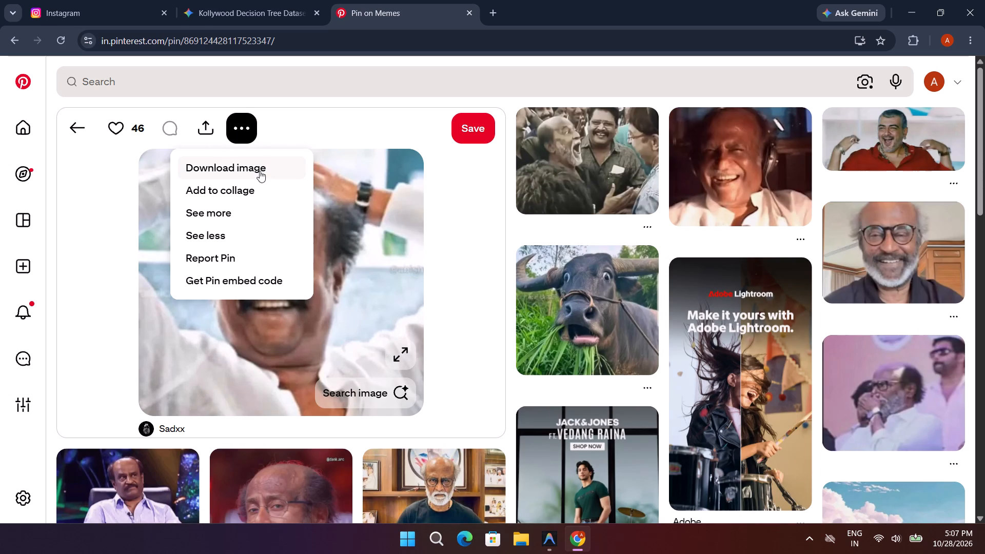
pyautogui.click(260, 171)
# Search Pinterest for "vijay funny images".
pyautogui.click(103, 70)
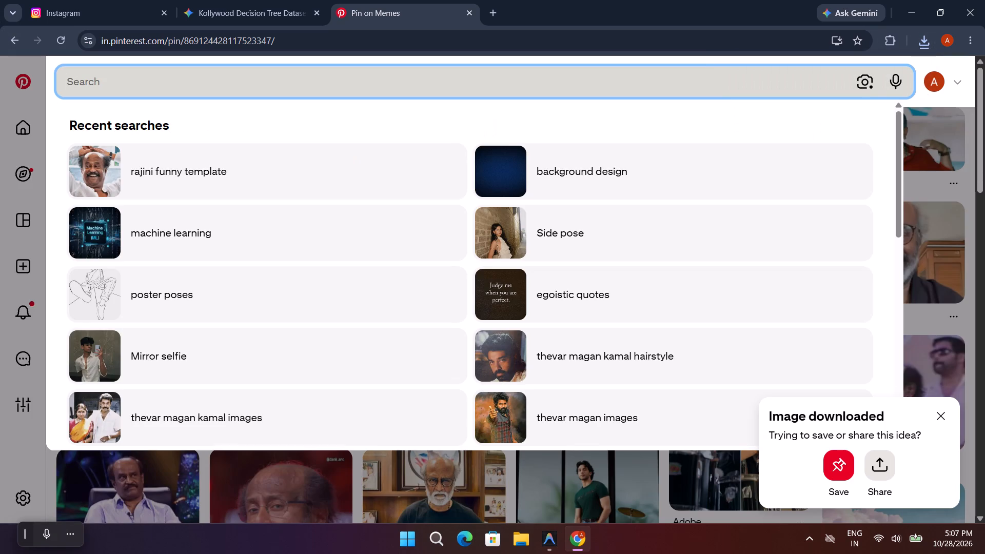
pyautogui.write('vi')
pyautogui.write('jay')
pyautogui.press('space')
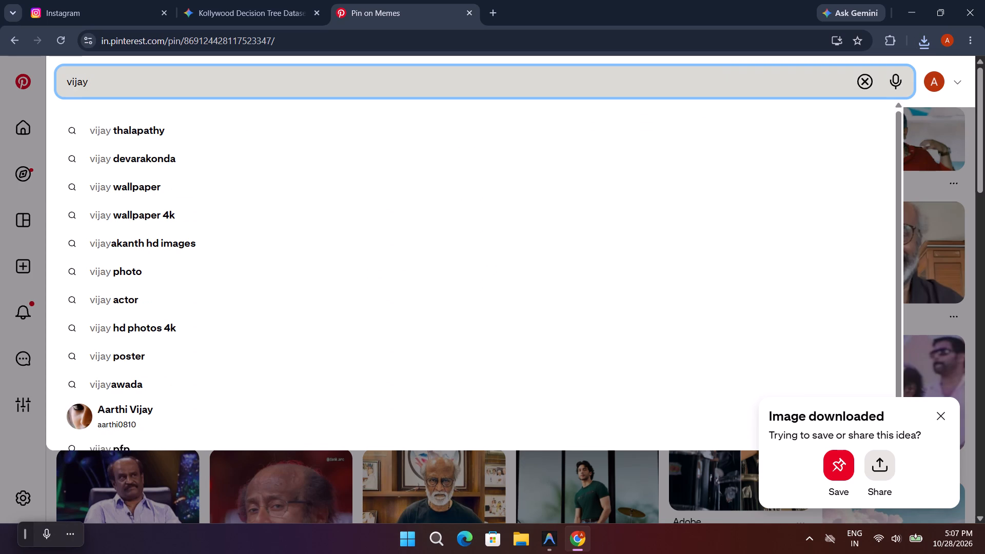
pyautogui.write('funny')
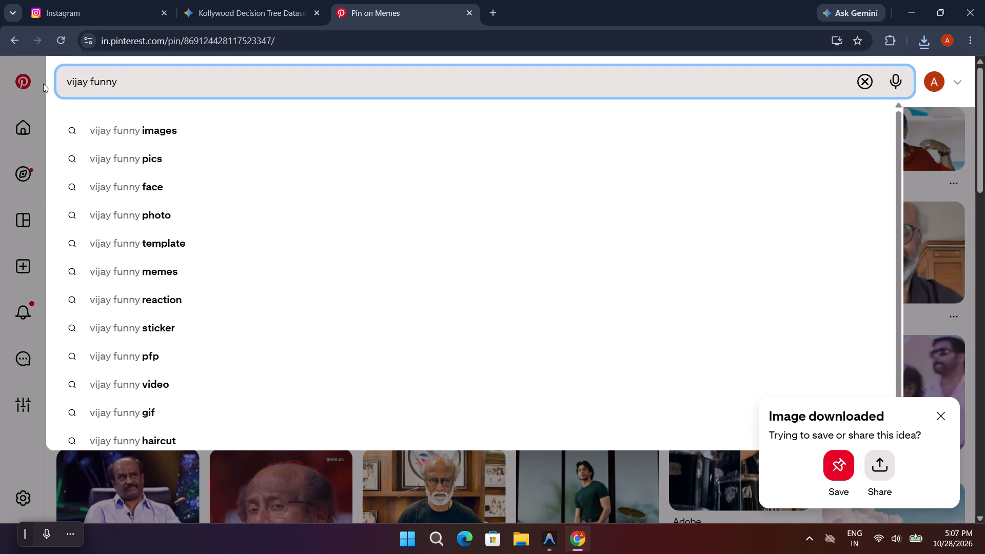
pyautogui.click(116, 123)
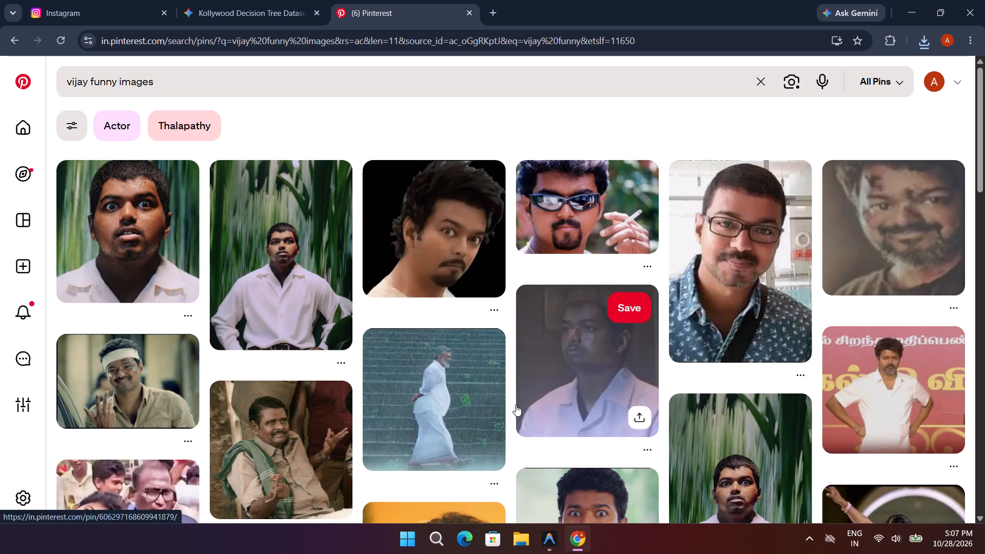
# Look through the "vijay funny images" results for a suitable funny face picture.
pyautogui.scroll(-2, 501, 413)
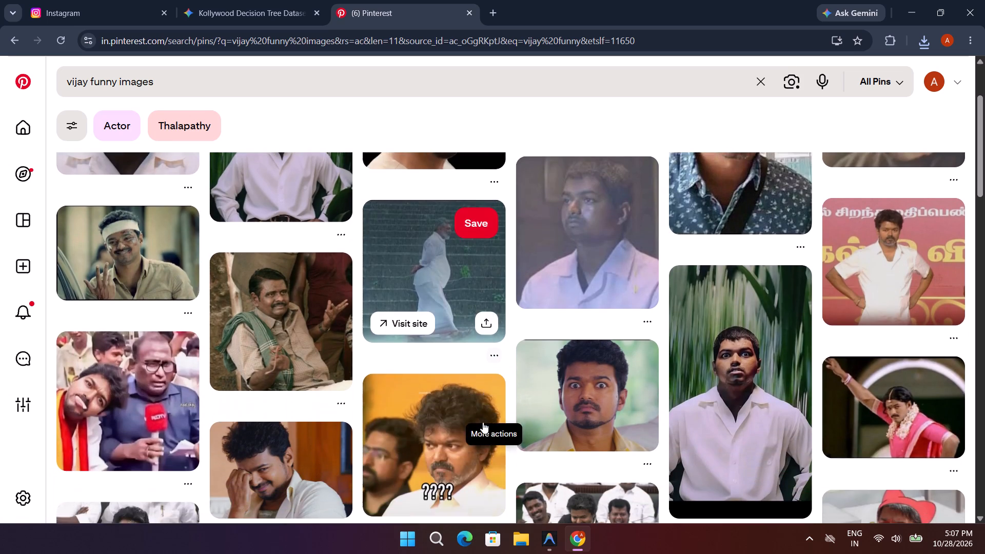
pyautogui.scroll(4, 468, 430)
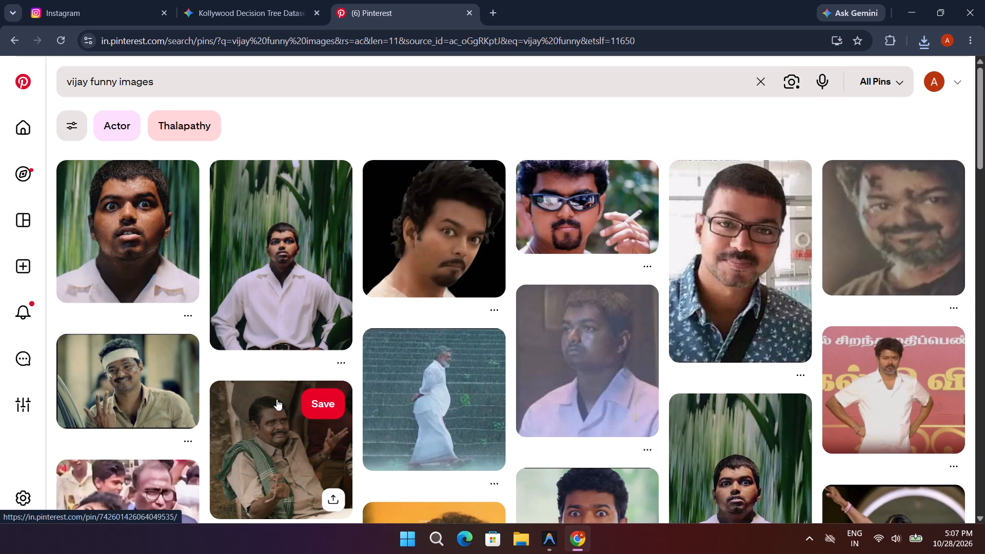
pyautogui.scroll(-1, 205, 357)
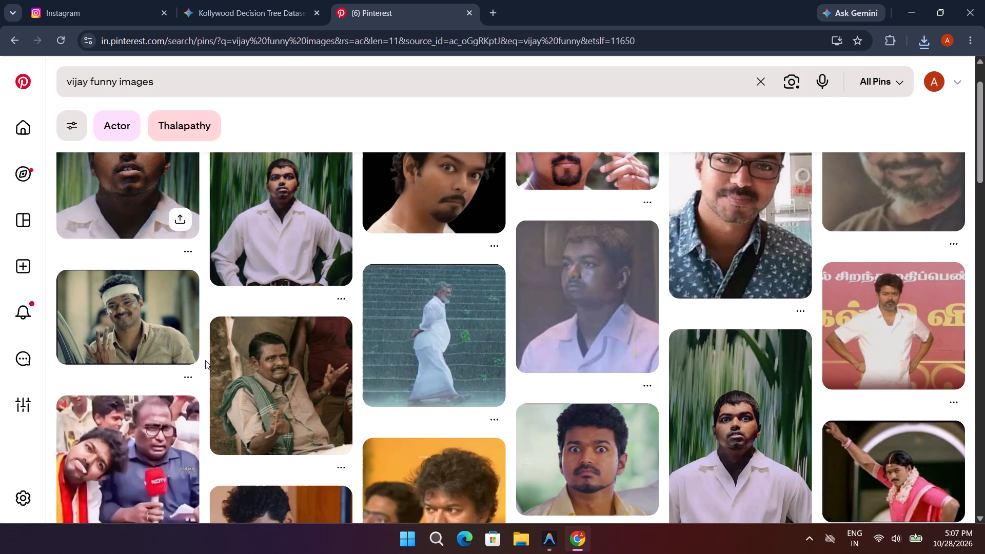
pyautogui.scroll(-8, 205, 360)
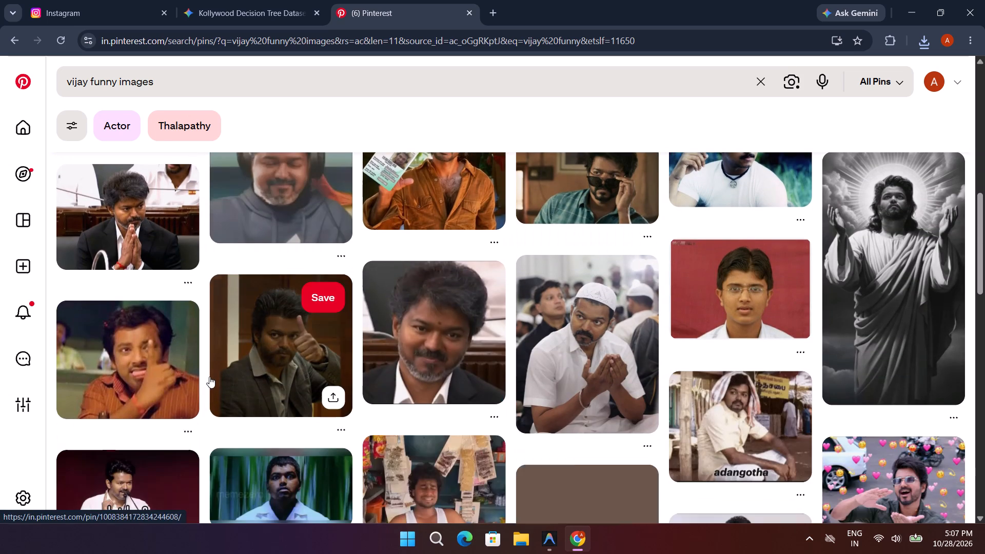
pyautogui.scroll(11, 209, 377)
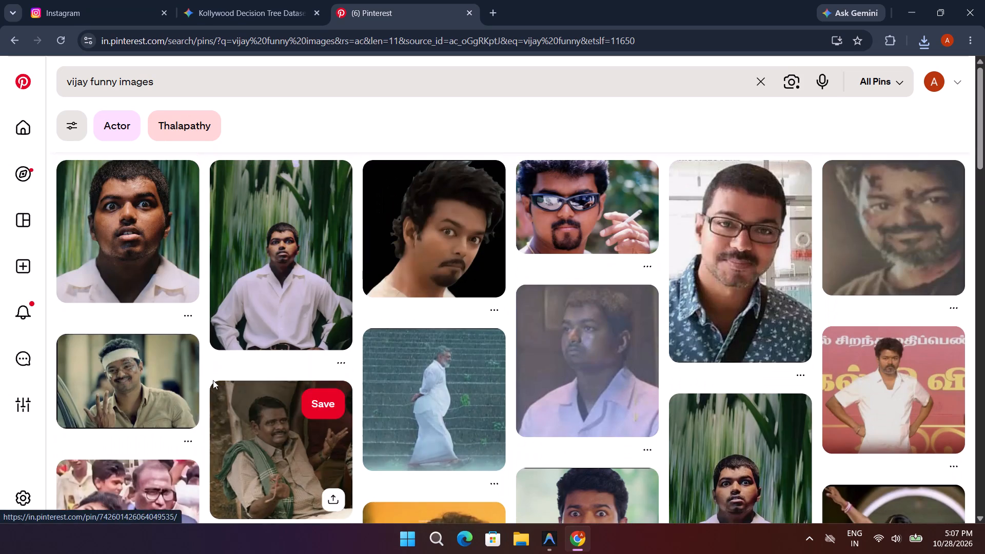
pyautogui.scroll(-6, 497, 453)
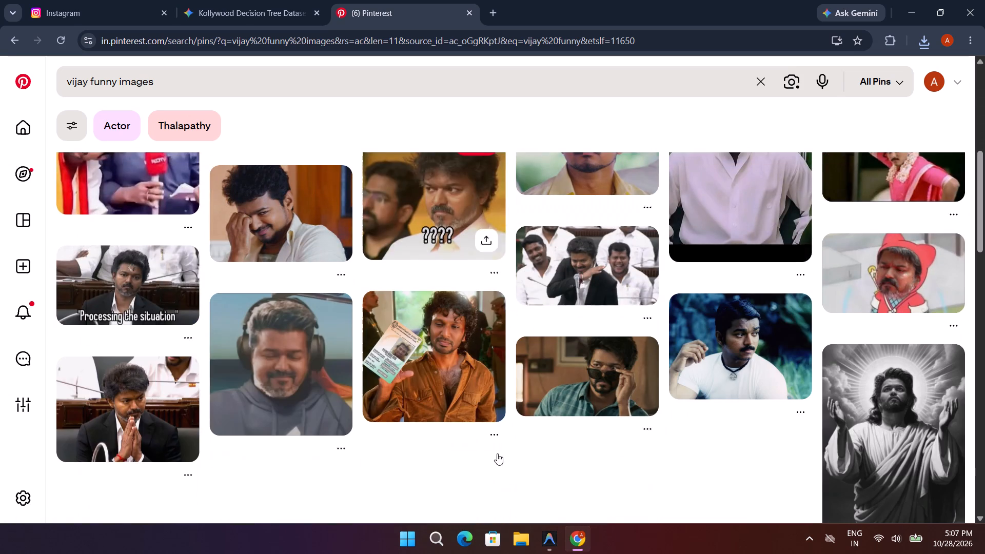
pyautogui.scroll(-4, 497, 453)
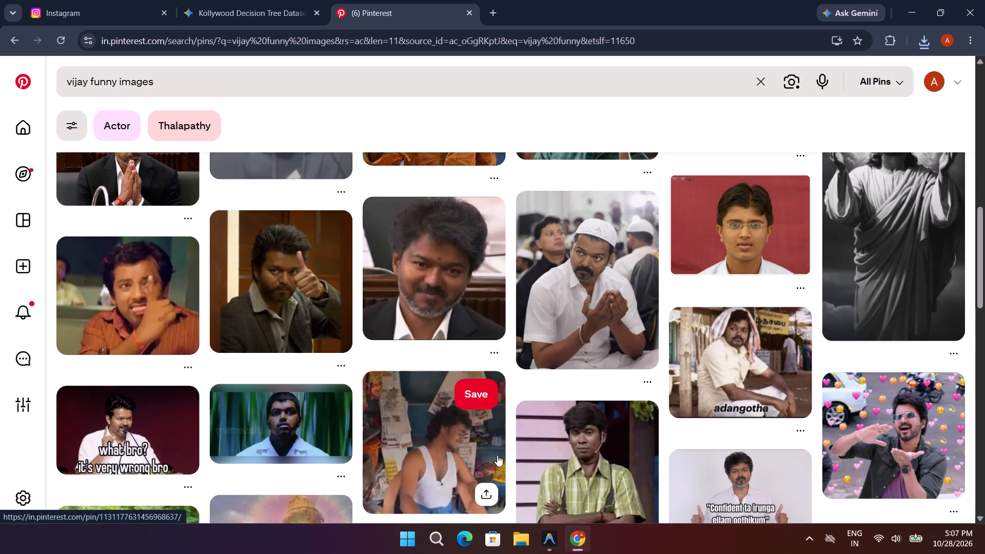
pyautogui.scroll(-10, 499, 456)
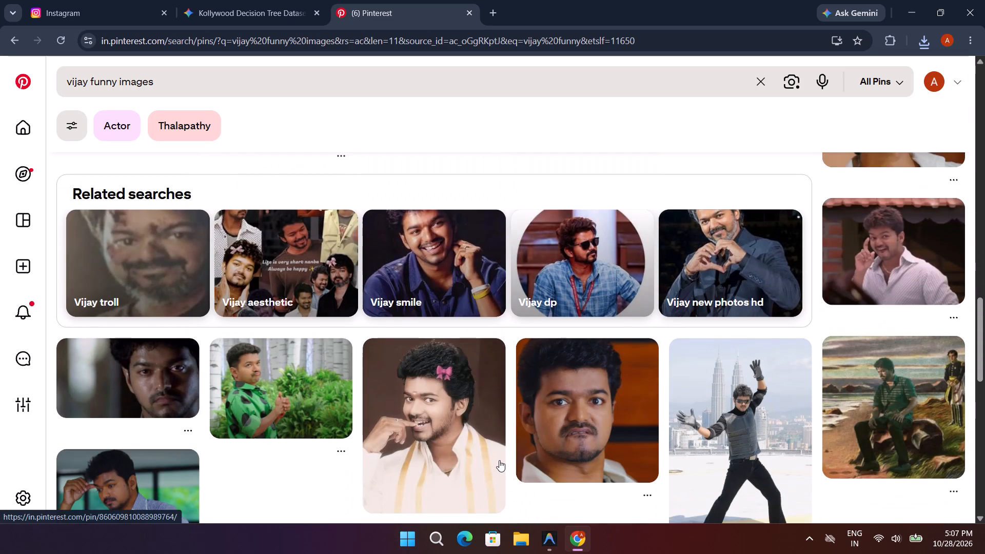
pyautogui.scroll(-7, 498, 460)
pyautogui.scroll(2, 498, 460)
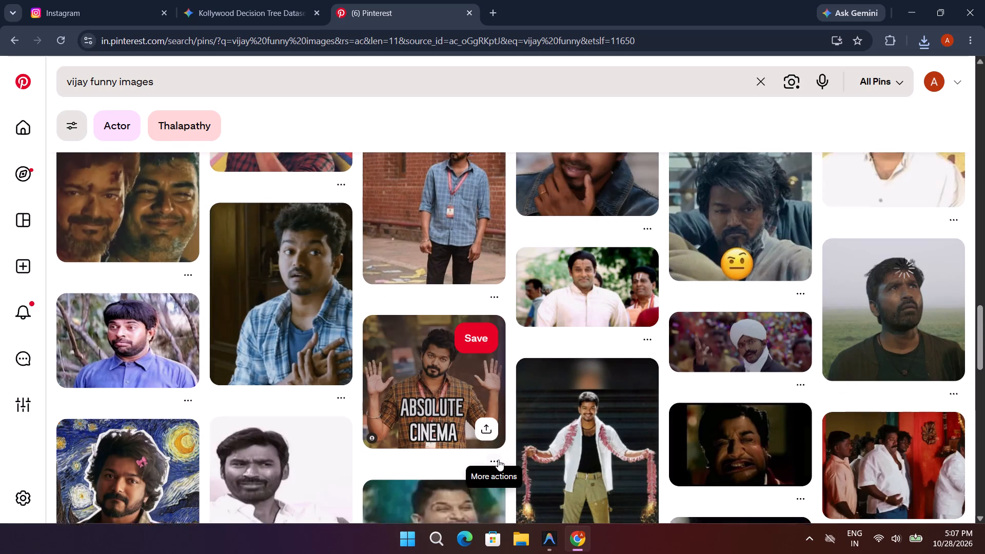
pyautogui.scroll(3, 498, 460)
pyautogui.scroll(20, 498, 460)
pyautogui.scroll(8, 498, 460)
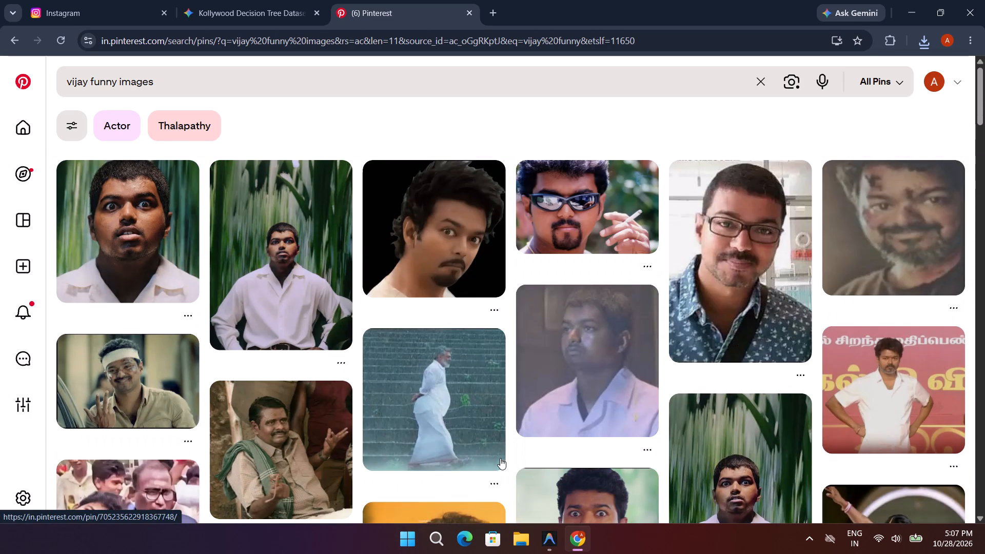
pyautogui.scroll(2, 500, 458)
# Open the first result, the wide-eyed face in a white shirt against green, and save its image as JPG in Downloads.
pyautogui.rightClick(136, 241)
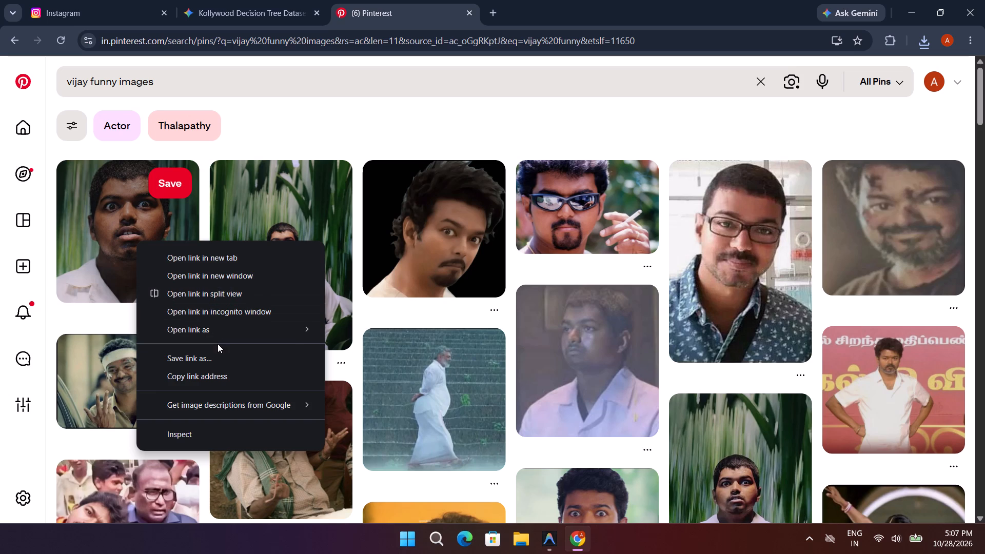
pyautogui.click(107, 325)
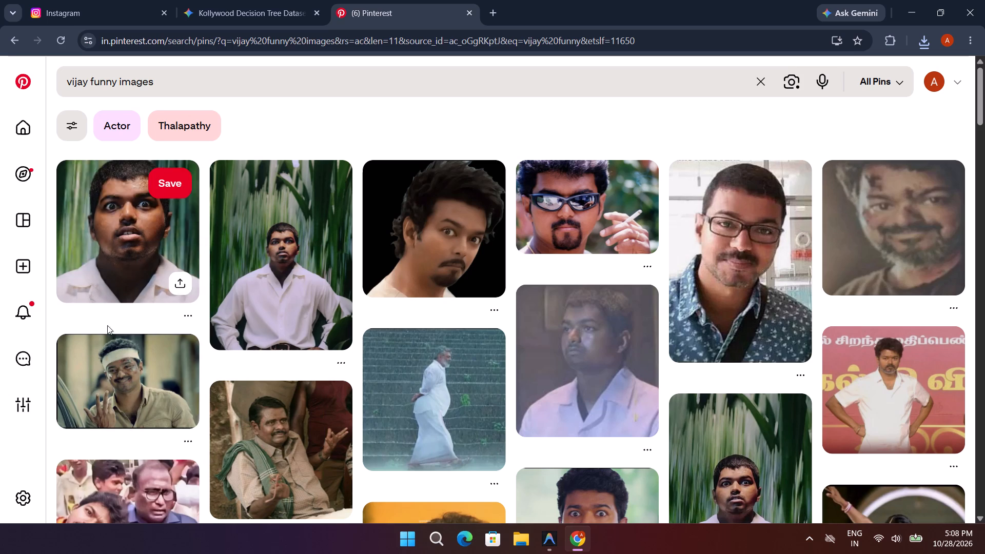
pyautogui.click(124, 264)
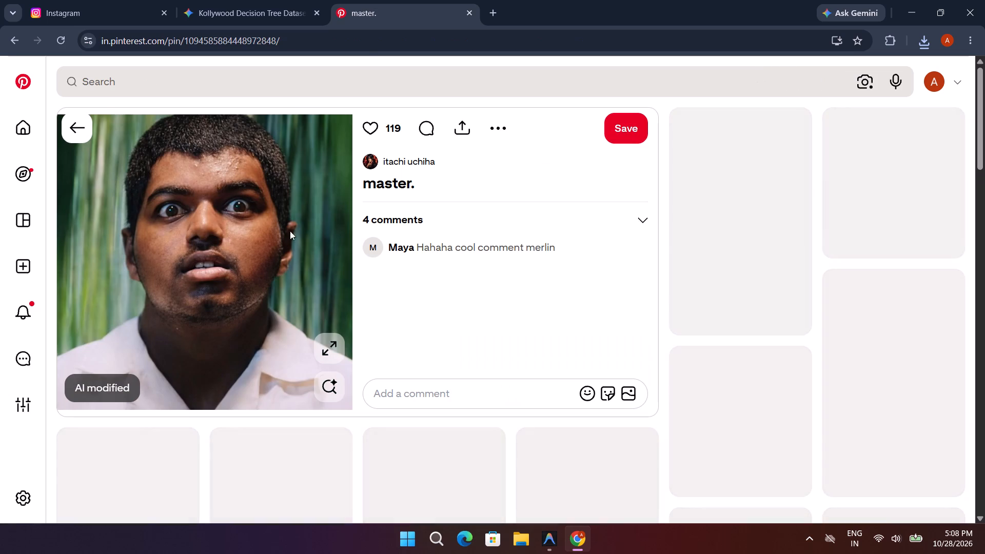
pyautogui.rightClick(228, 233)
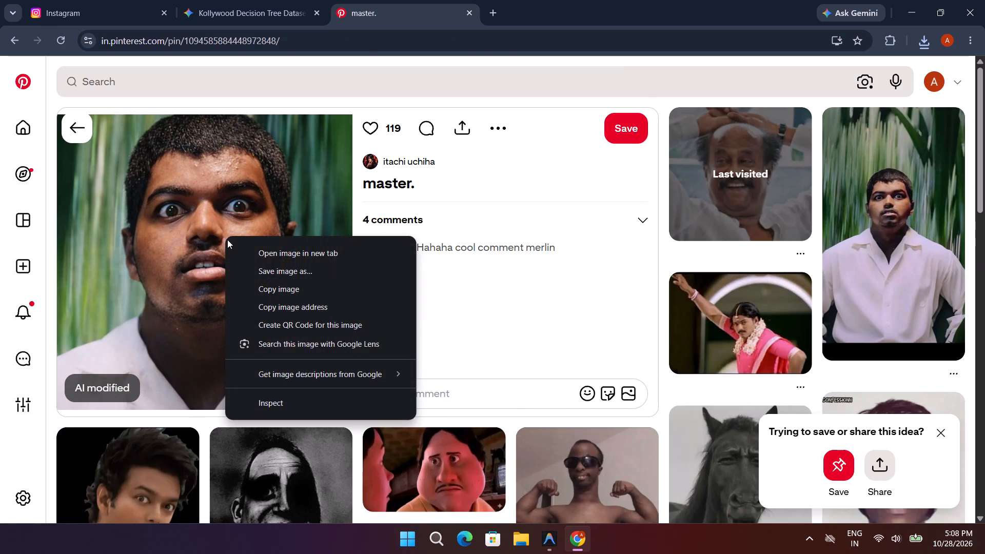
pyautogui.click(266, 271)
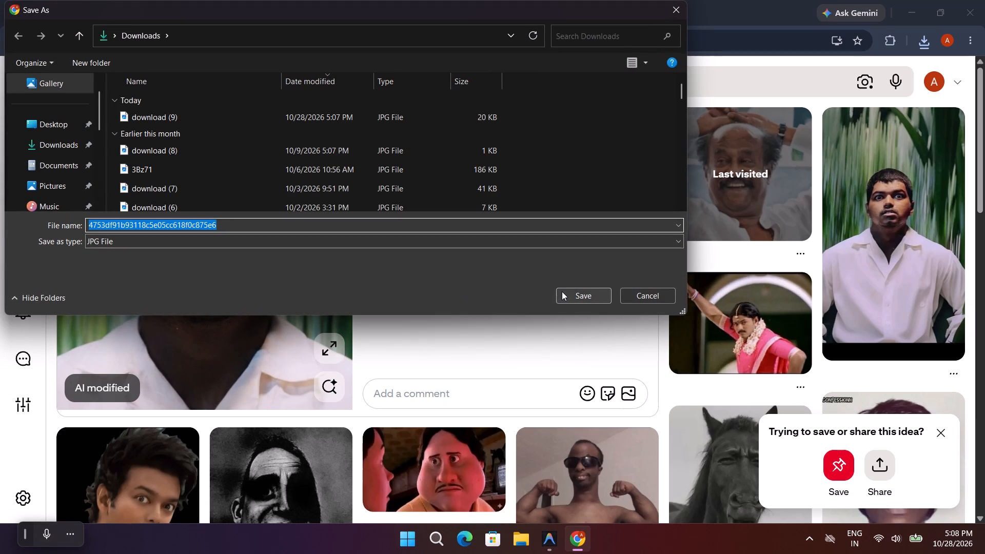
pyautogui.click(563, 291)
# Search Pinterest for "kamal funny images".
pyautogui.click(109, 80)
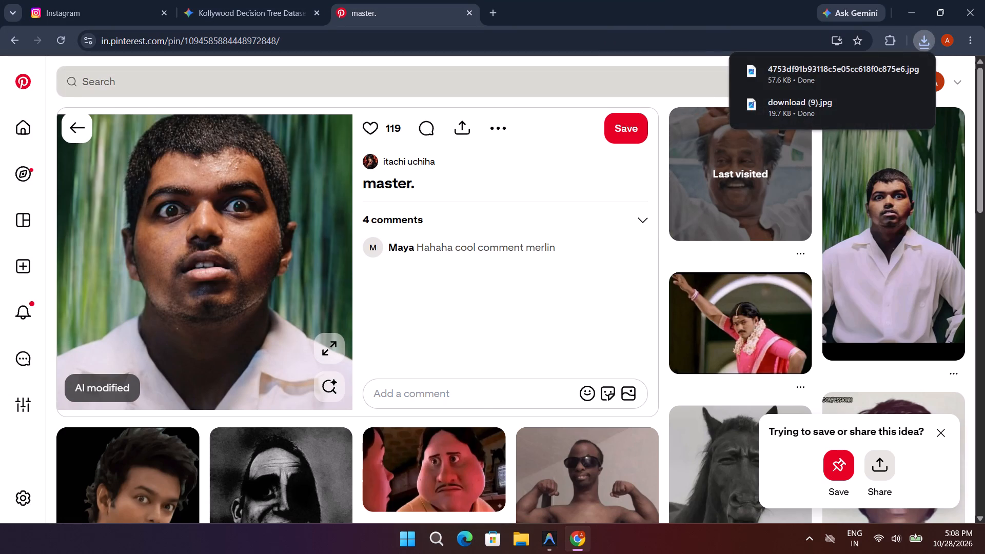
pyautogui.write('kamal')
pyautogui.press('space')
pyautogui.write('fu')
pyautogui.write('nn')
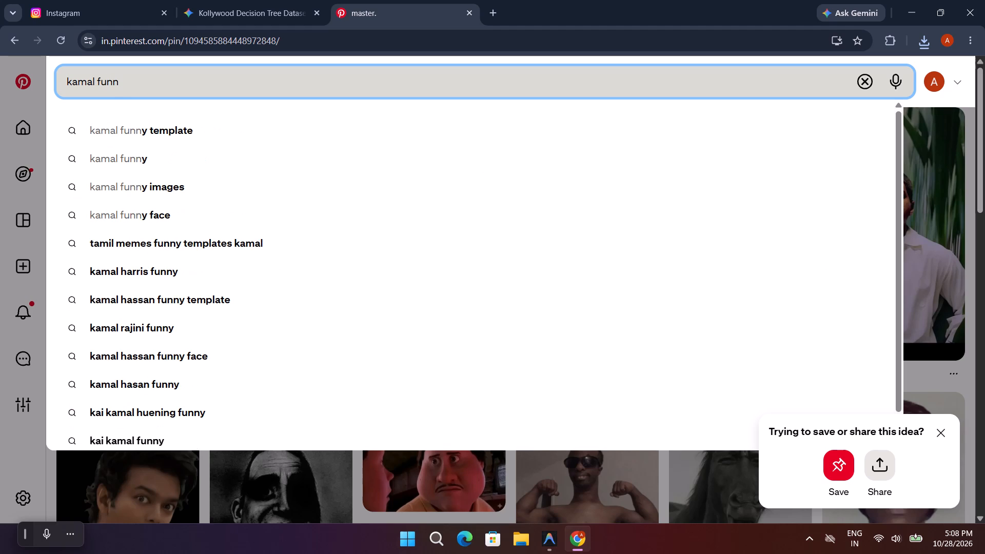
pyautogui.write('y')
pyautogui.press('space')
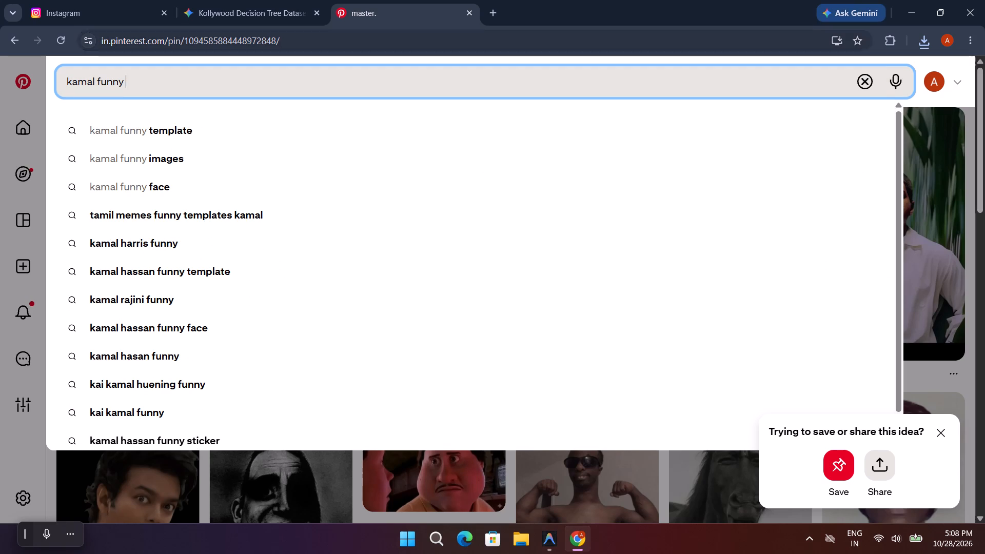
pyautogui.click(395, 164)
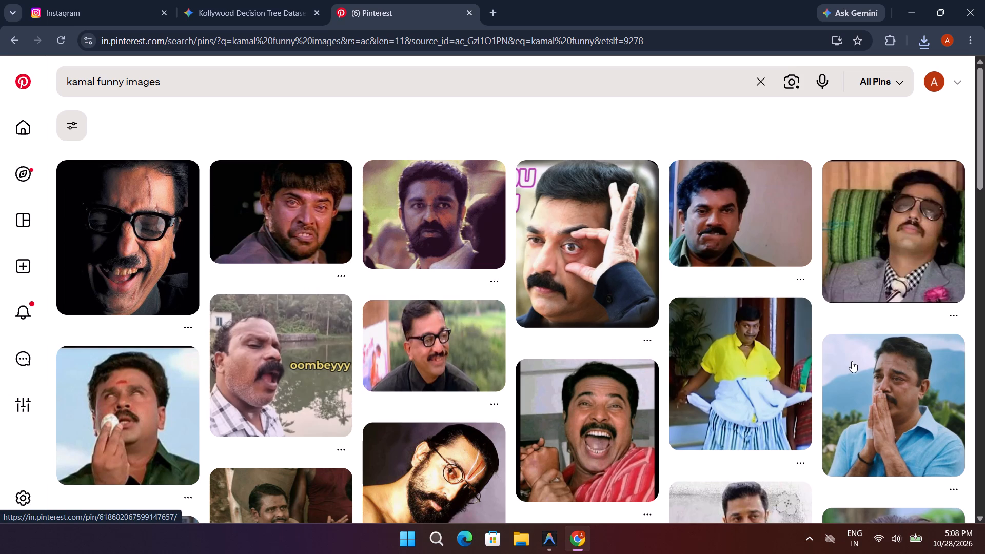
# Look through the "kamal funny images" results for a suitable funny picture of Kamal.
pyautogui.scroll(-6, 665, 401)
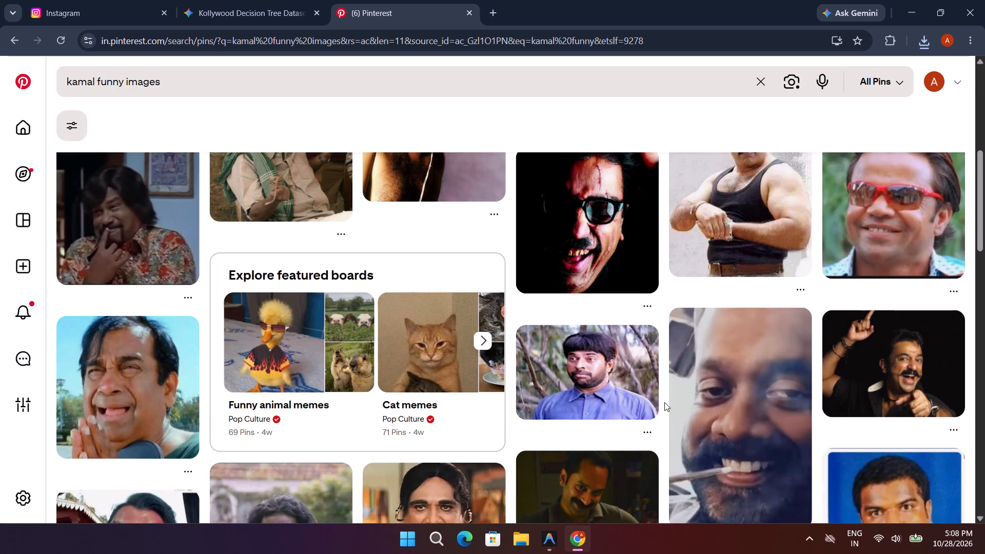
pyautogui.scroll(-7, 663, 402)
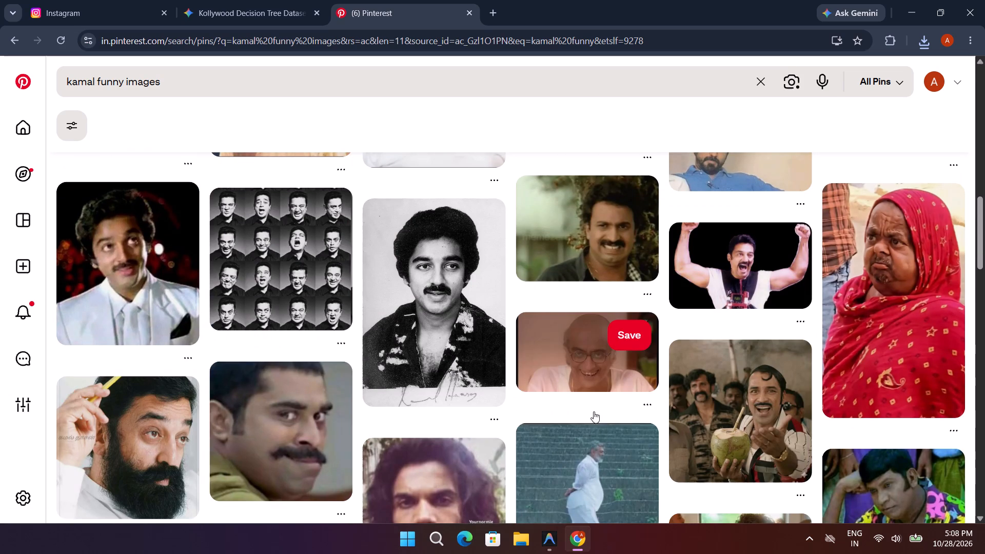
pyautogui.scroll(-5, 581, 419)
pyautogui.scroll(-6, 708, 406)
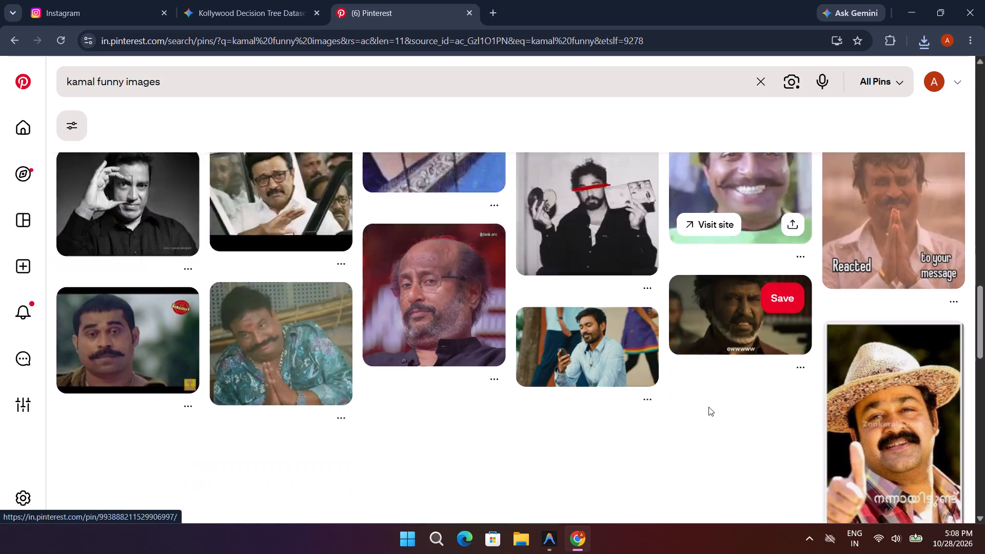
pyautogui.scroll(4, 708, 407)
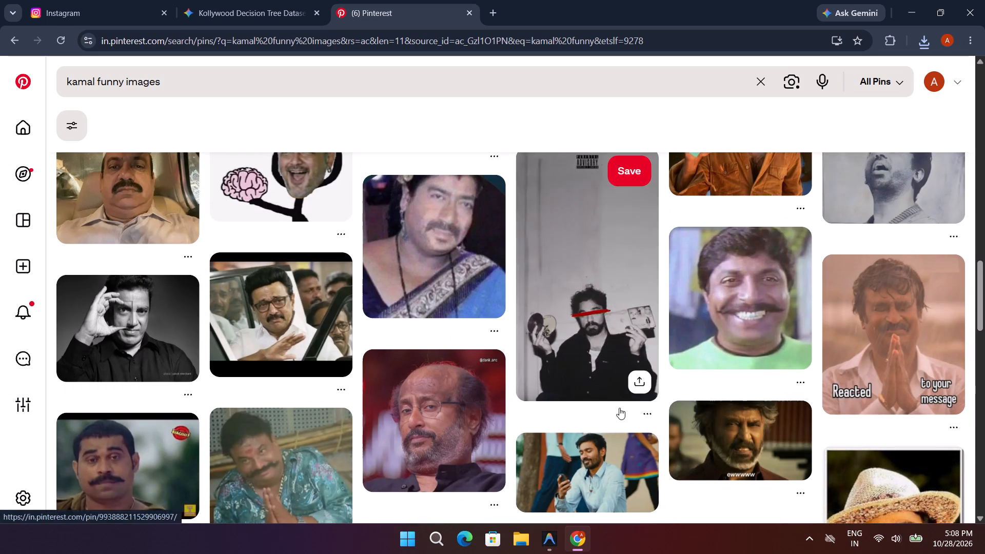
pyautogui.scroll(4, 586, 407)
pyautogui.scroll(-3, 526, 400)
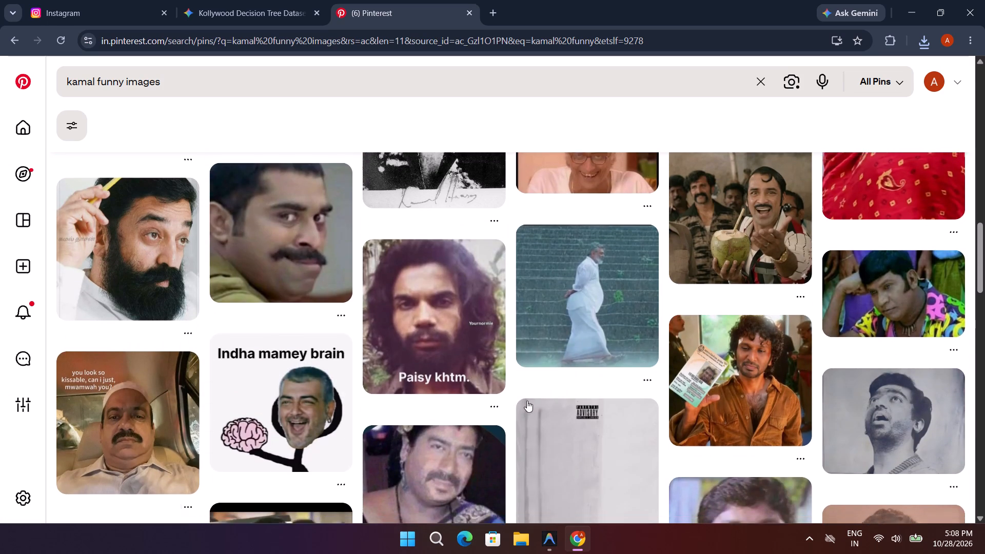
pyautogui.scroll(-8, 527, 401)
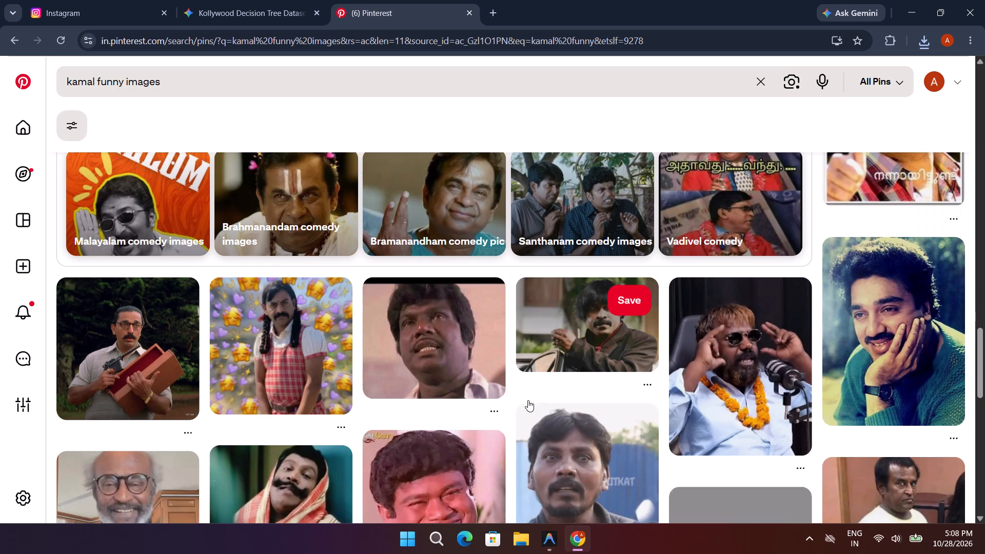
pyautogui.scroll(-5, 537, 399)
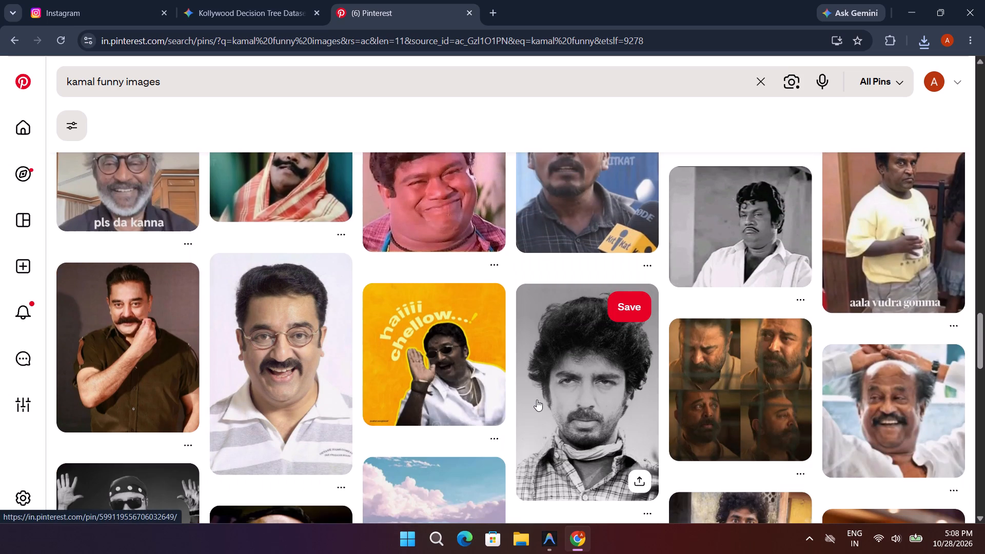
pyautogui.scroll(-1, 537, 400)
pyautogui.scroll(5, 537, 400)
pyautogui.scroll(17, 539, 398)
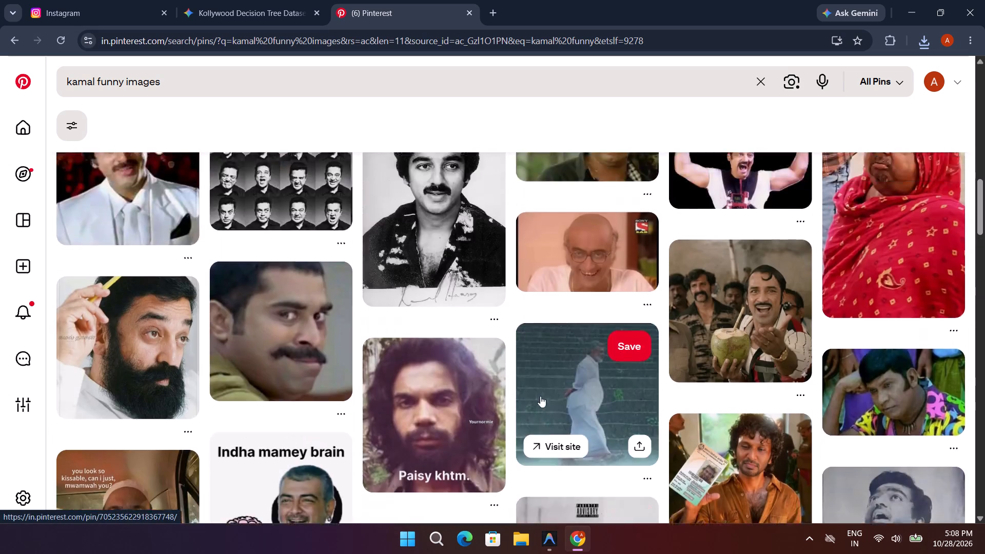
pyautogui.scroll(16, 540, 396)
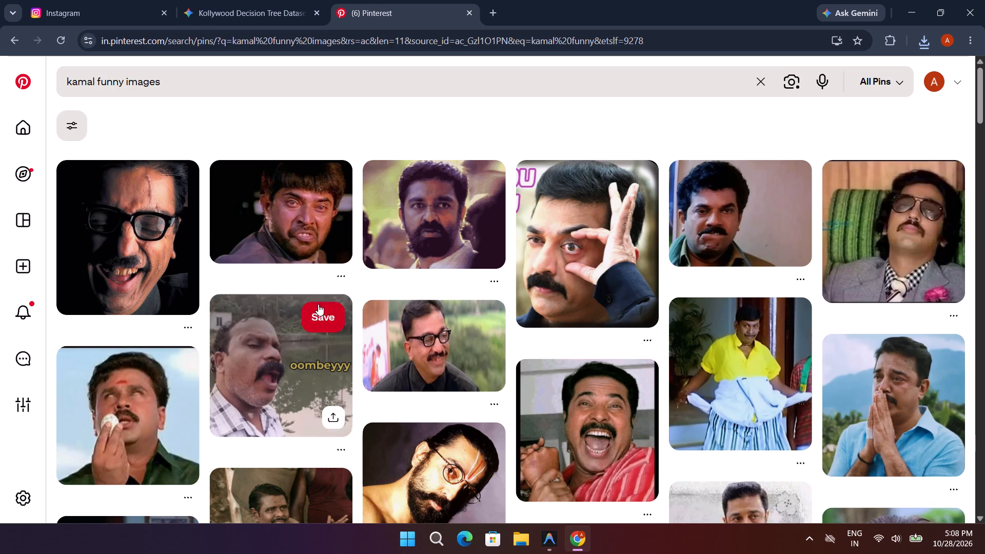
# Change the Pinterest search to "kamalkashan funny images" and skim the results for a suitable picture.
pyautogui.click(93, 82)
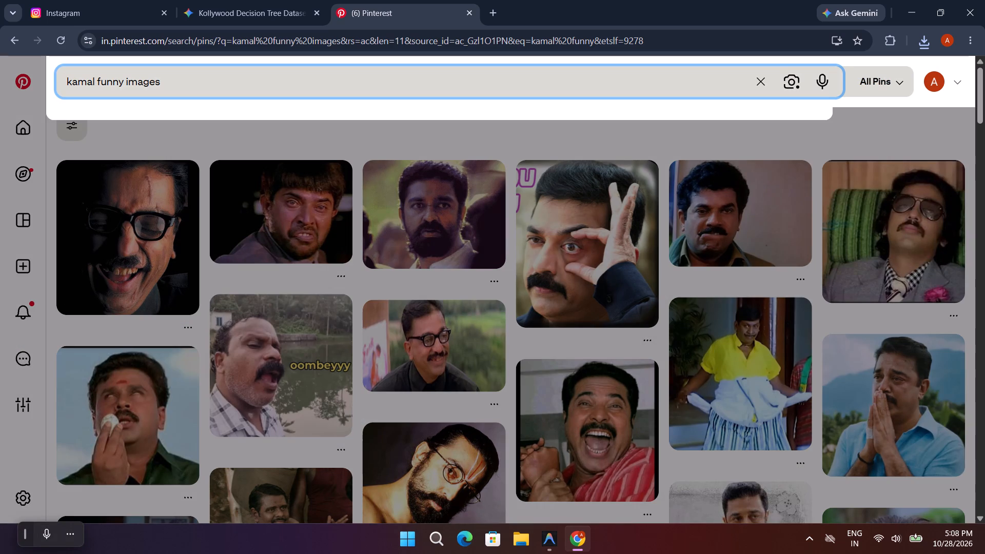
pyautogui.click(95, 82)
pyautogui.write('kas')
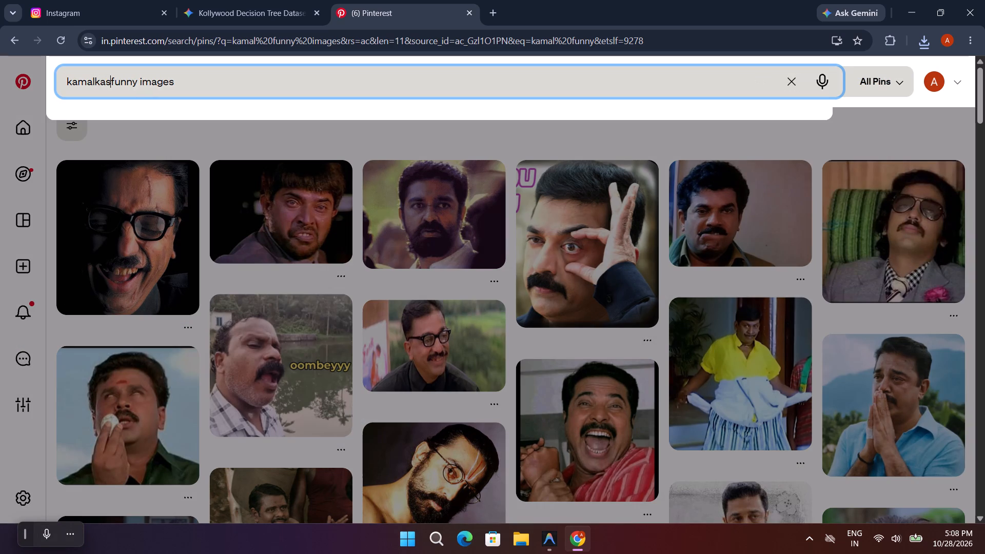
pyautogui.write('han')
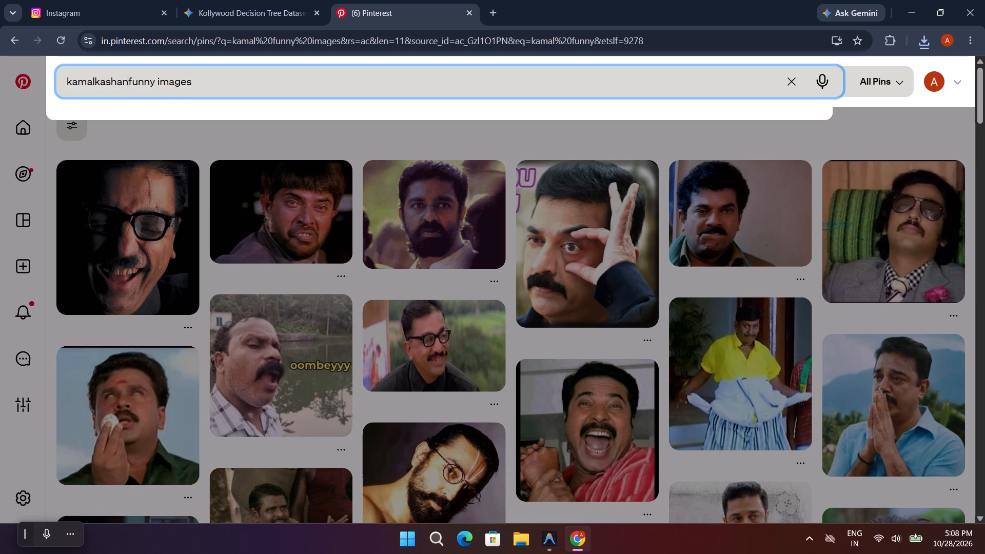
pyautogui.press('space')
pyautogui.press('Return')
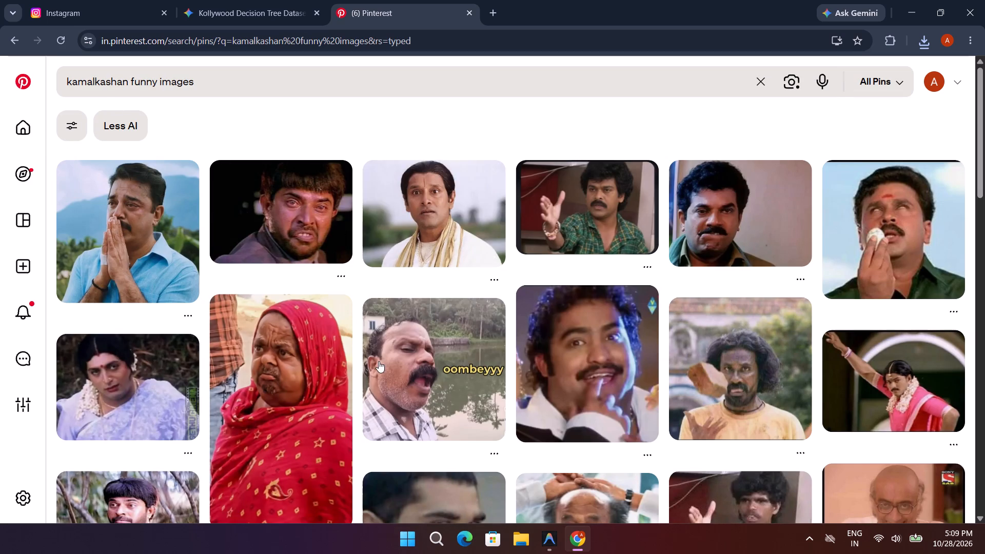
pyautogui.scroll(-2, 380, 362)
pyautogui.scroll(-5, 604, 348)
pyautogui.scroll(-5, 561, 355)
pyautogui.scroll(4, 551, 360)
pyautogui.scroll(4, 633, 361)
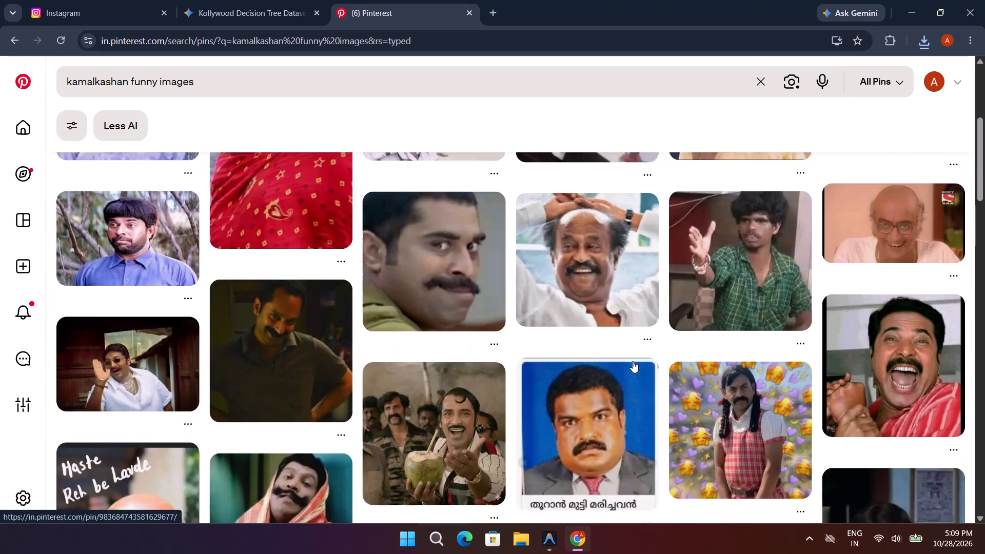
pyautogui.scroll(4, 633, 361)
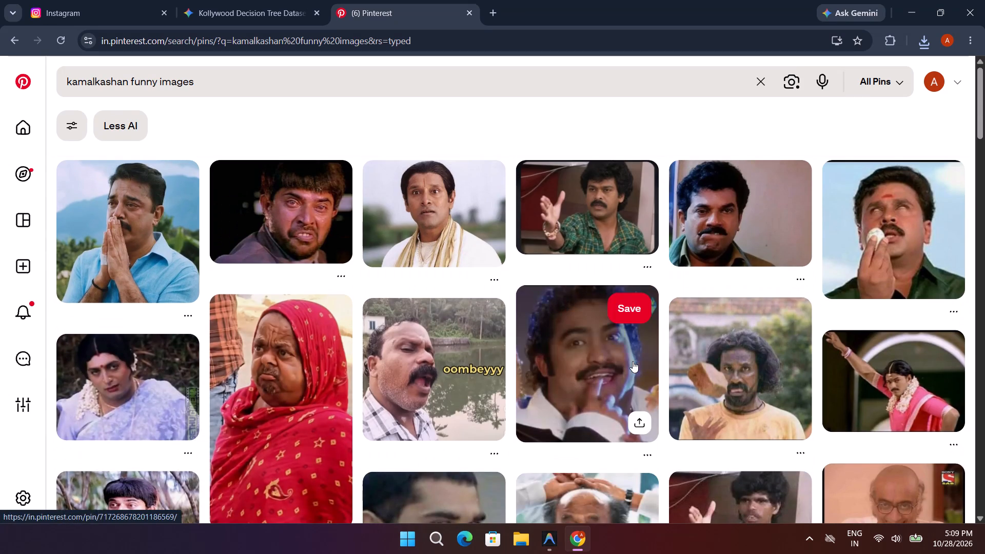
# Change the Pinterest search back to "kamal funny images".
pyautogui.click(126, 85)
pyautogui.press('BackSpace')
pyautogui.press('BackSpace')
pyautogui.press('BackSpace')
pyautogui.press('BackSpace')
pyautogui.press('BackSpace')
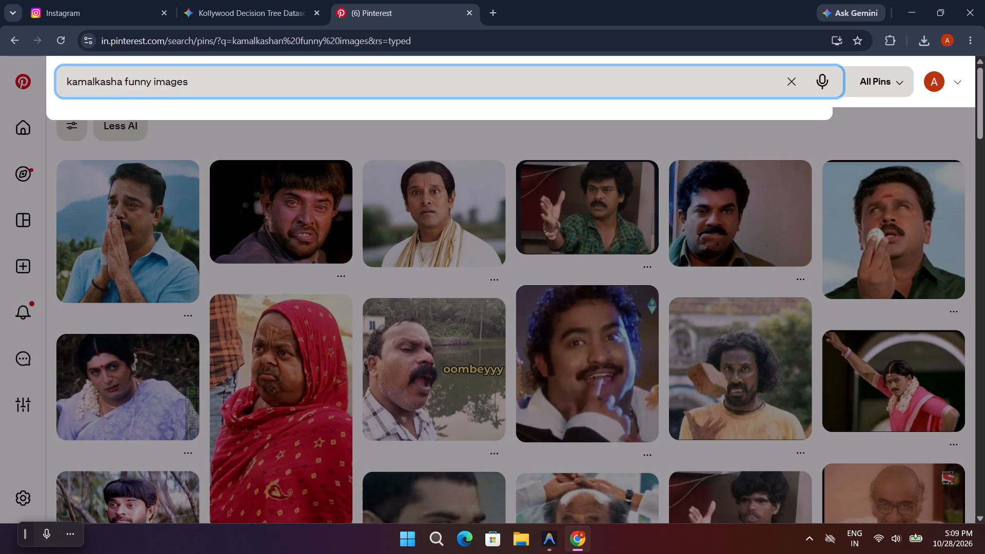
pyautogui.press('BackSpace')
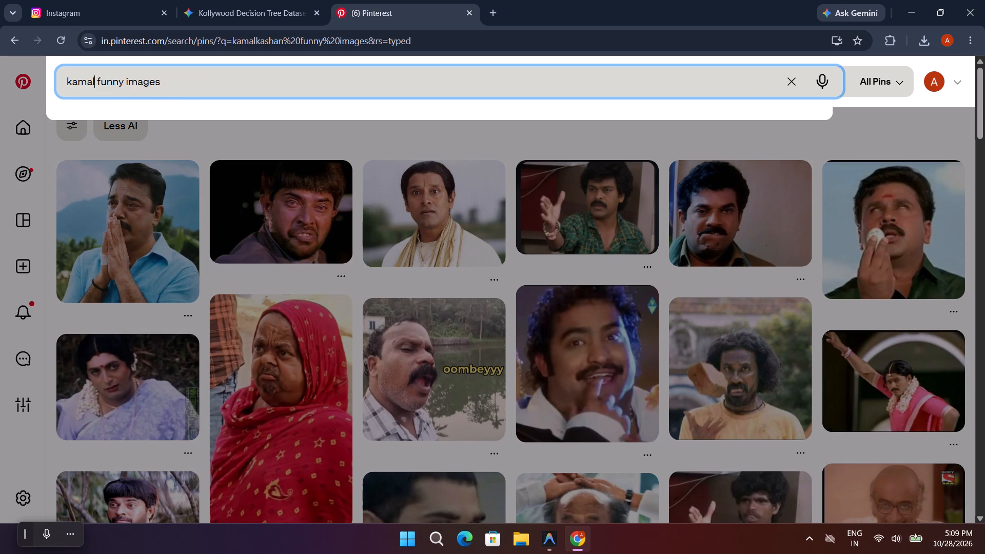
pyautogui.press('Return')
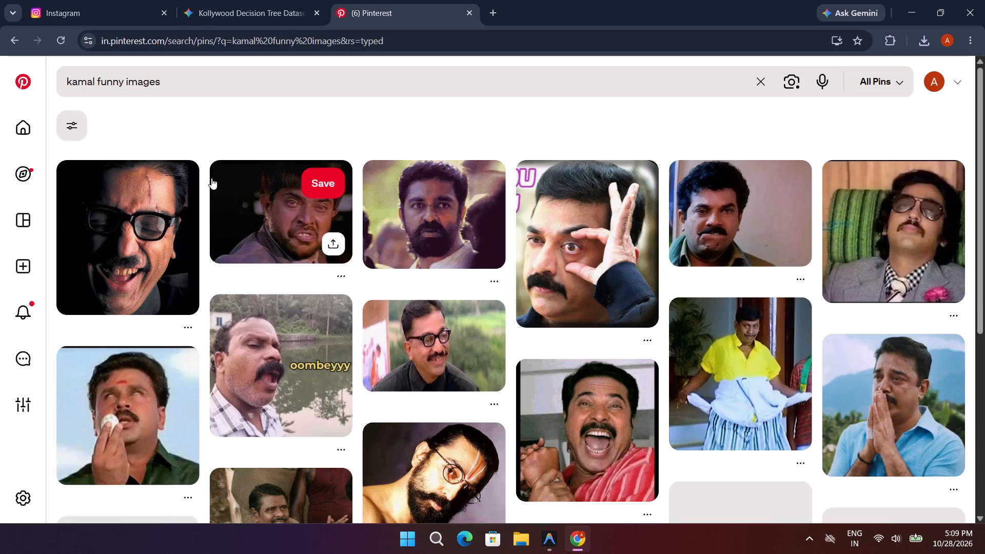
# Look through the "kamal funny images" Pinterest results for a suitable funny picture of Kamal.
pyautogui.scroll(-5, 259, 287)
pyautogui.scroll(-7, 386, 292)
pyautogui.scroll(-6, 418, 252)
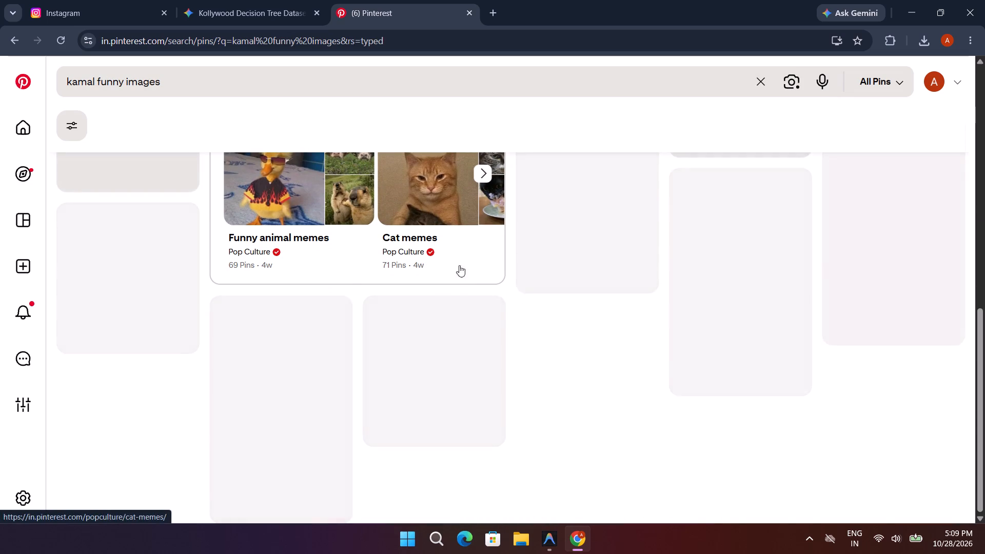
pyautogui.scroll(-7, 523, 290)
pyautogui.scroll(-7, 439, 363)
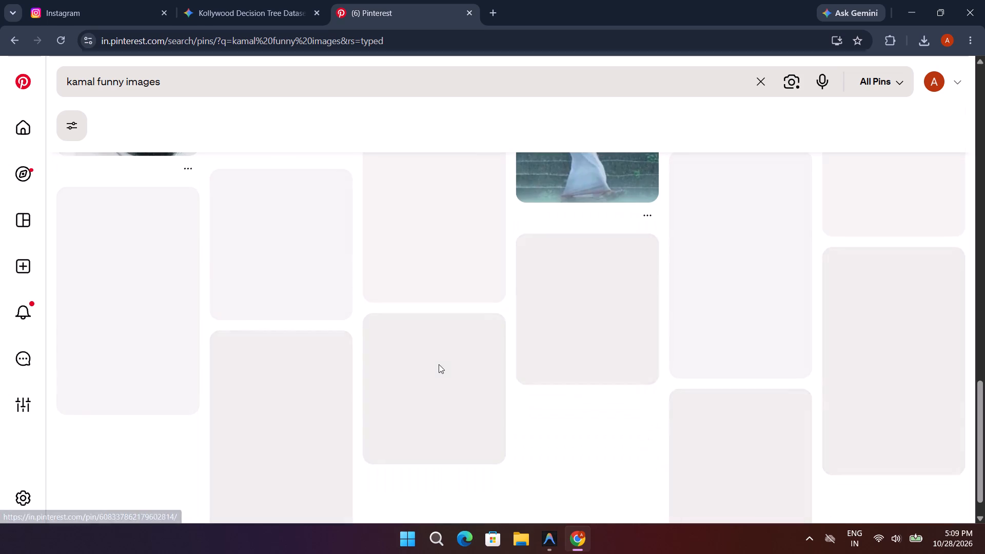
pyautogui.scroll(4, 439, 364)
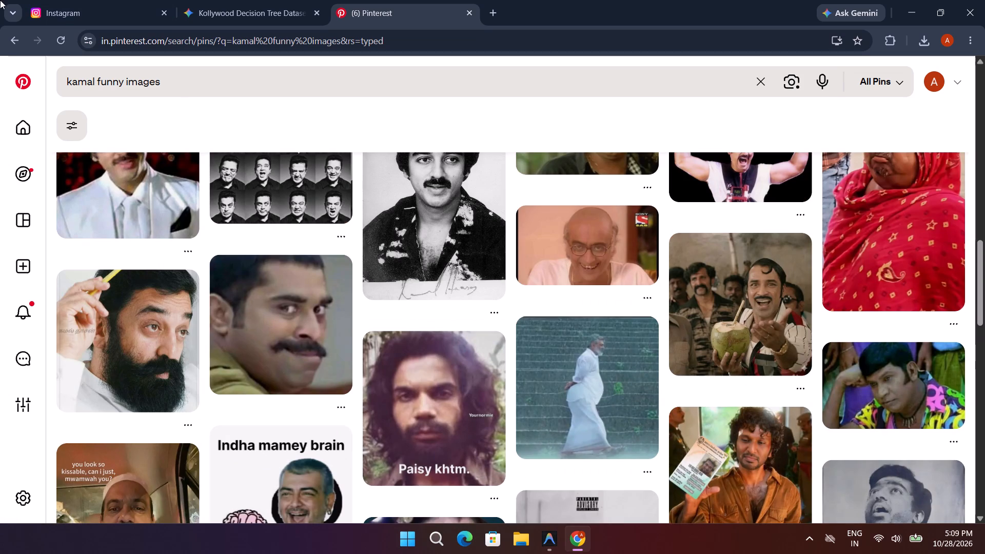
pyautogui.scroll(-4, 815, 407)
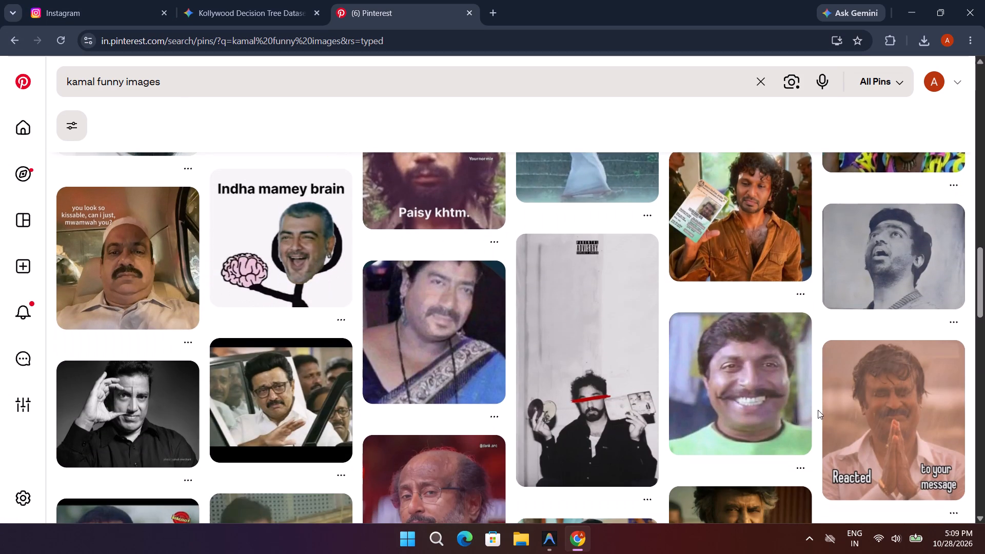
pyautogui.scroll(-6, 726, 400)
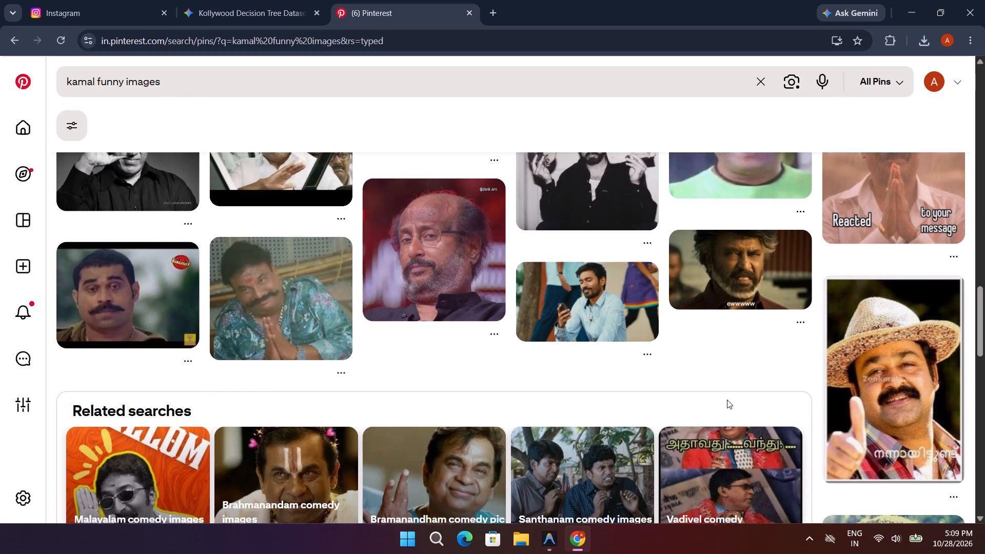
pyautogui.scroll(-2, 727, 400)
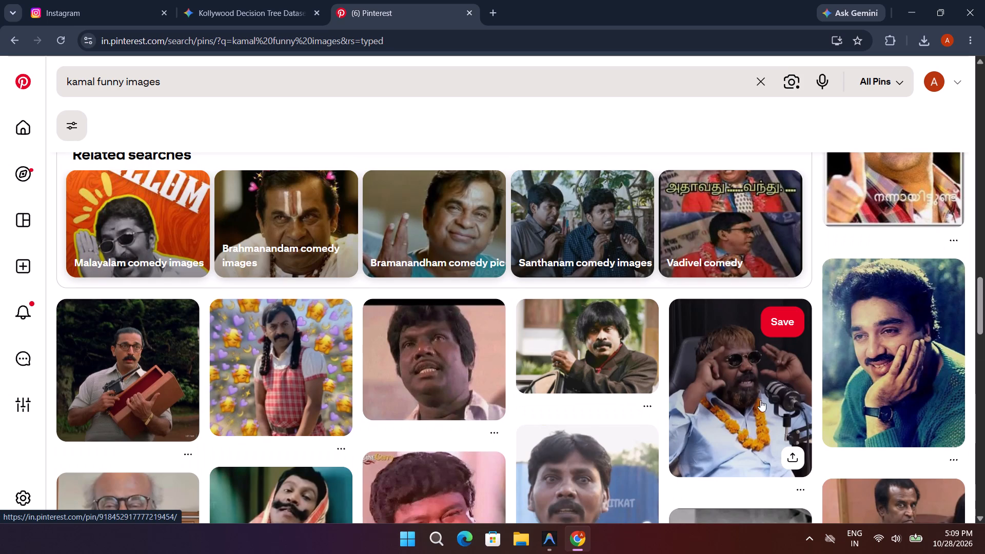
pyautogui.scroll(-3, 846, 401)
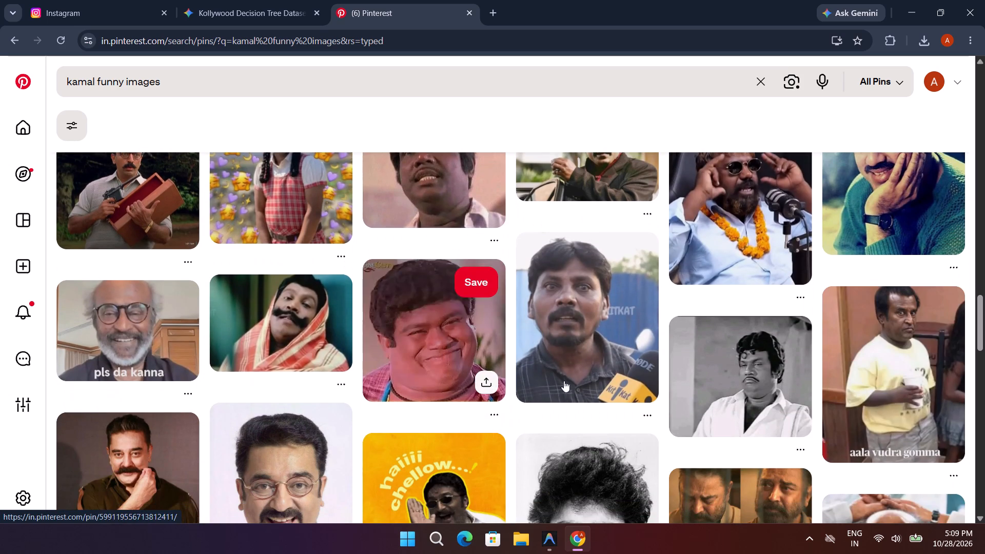
pyautogui.scroll(-6, 609, 384)
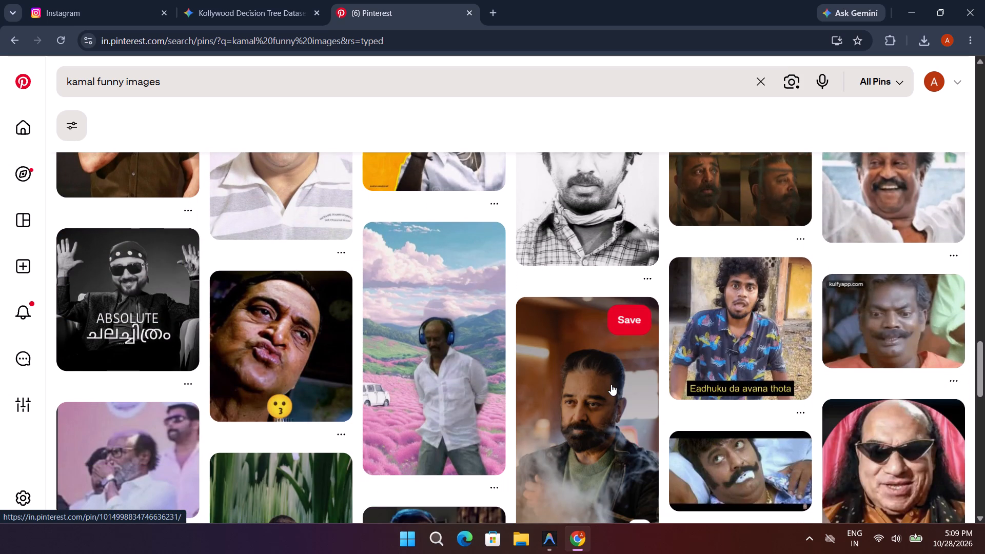
pyautogui.scroll(-3, 611, 384)
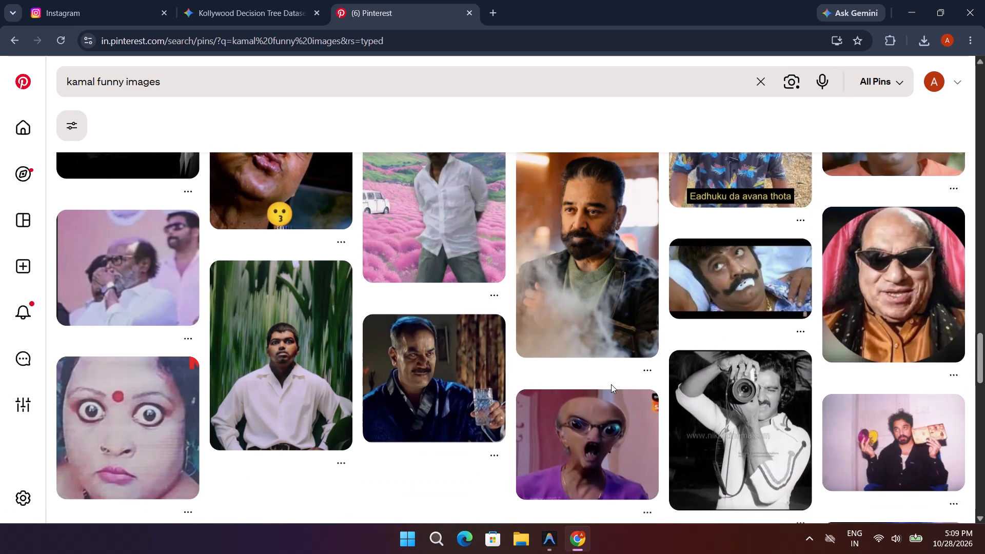
pyautogui.scroll(-2, 611, 384)
pyautogui.scroll(-2, 813, 390)
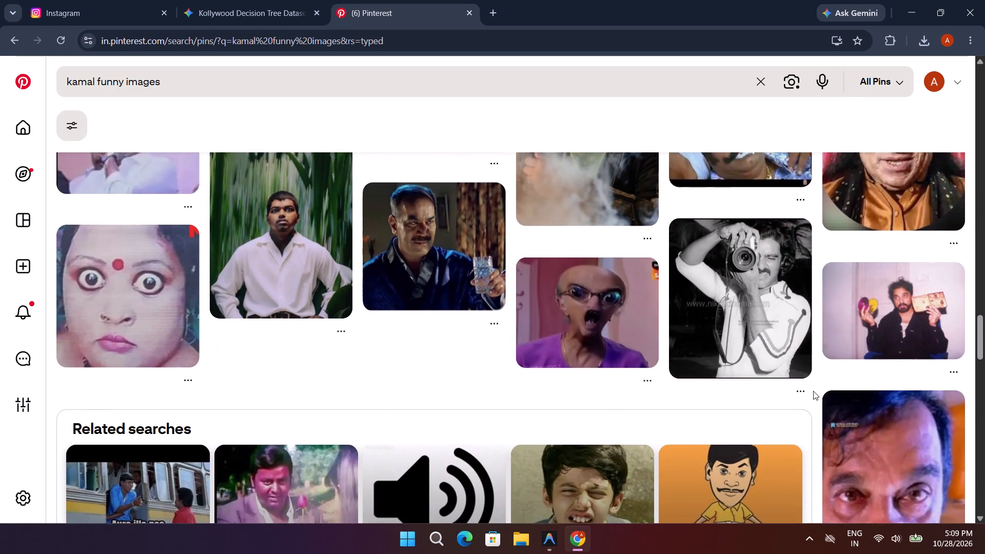
pyautogui.scroll(-2, 813, 391)
pyautogui.scroll(-3, 601, 391)
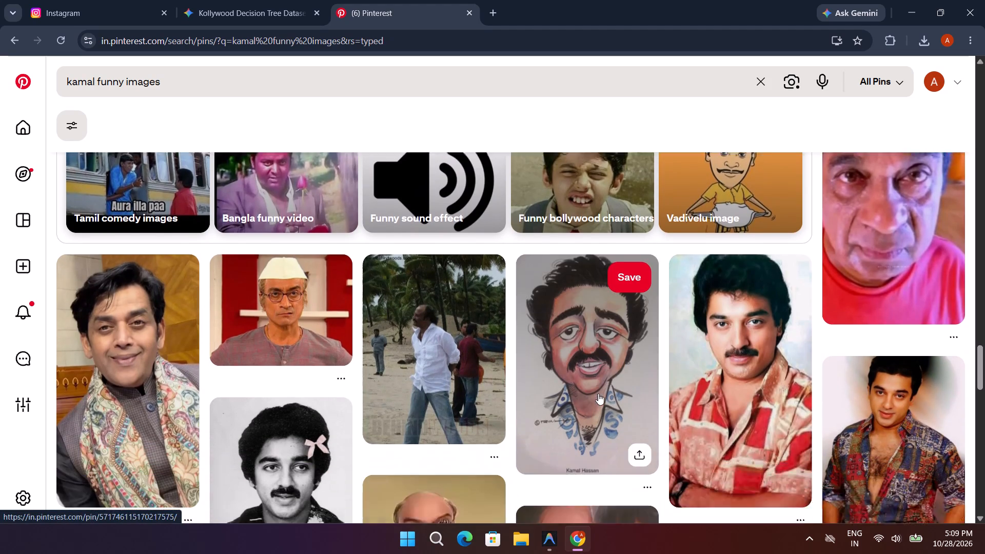
pyautogui.scroll(-3, 598, 393)
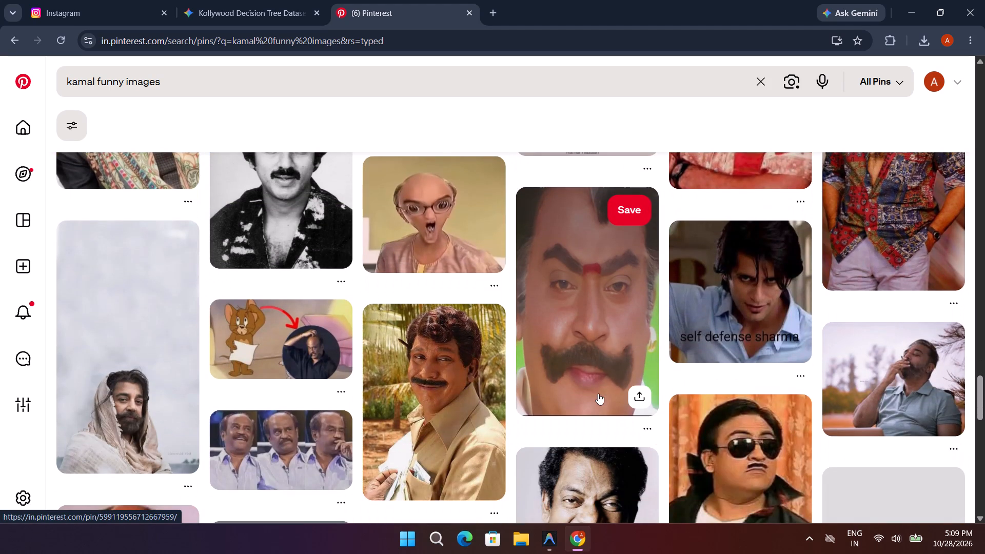
pyautogui.scroll(-2, 622, 387)
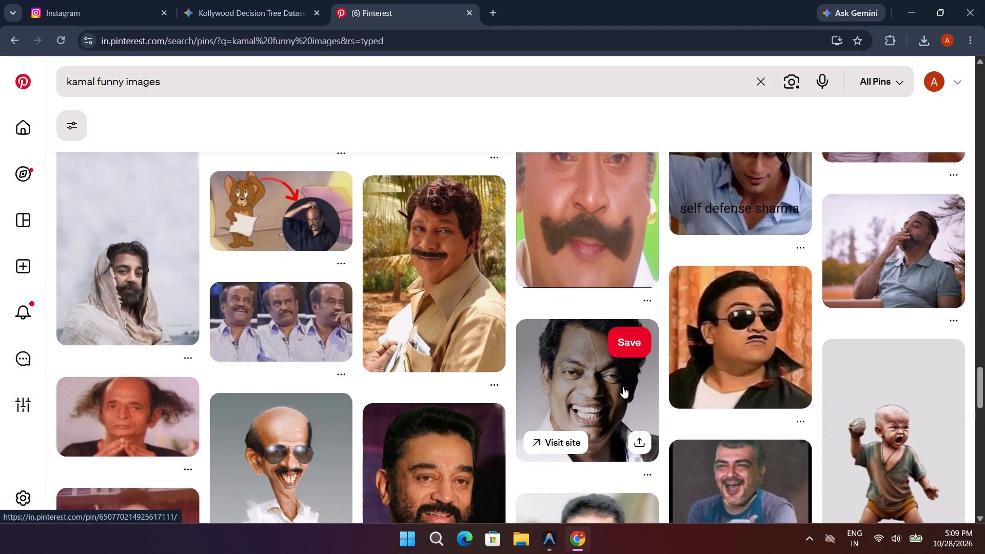
pyautogui.scroll(-3, 623, 387)
pyautogui.scroll(1, 623, 387)
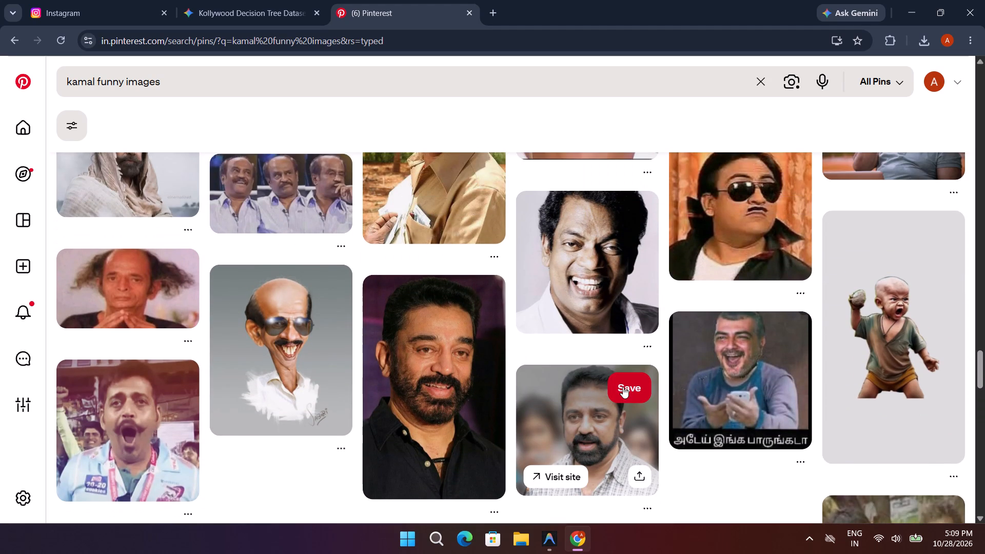
pyautogui.scroll(-7, 623, 387)
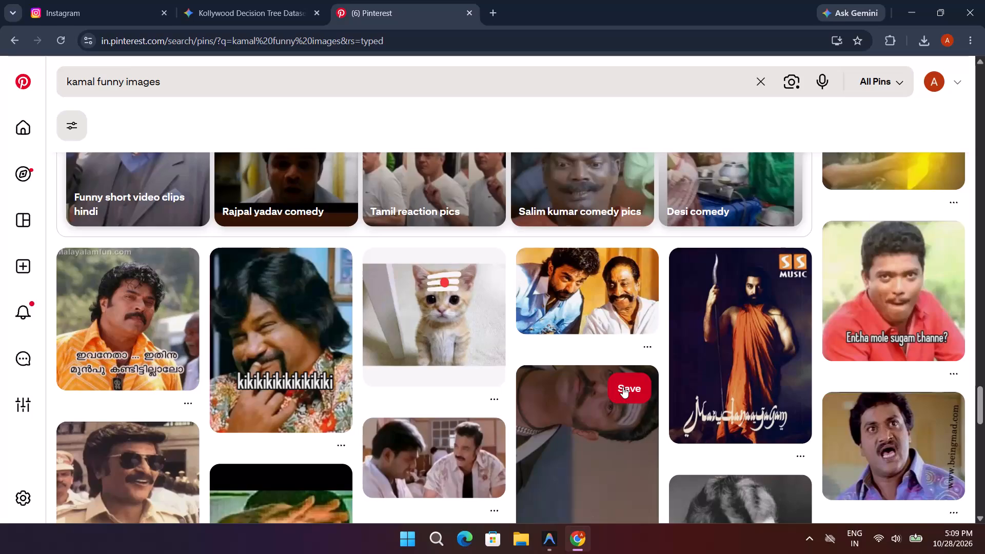
pyautogui.scroll(-7, 623, 387)
pyautogui.scroll(-2, 613, 444)
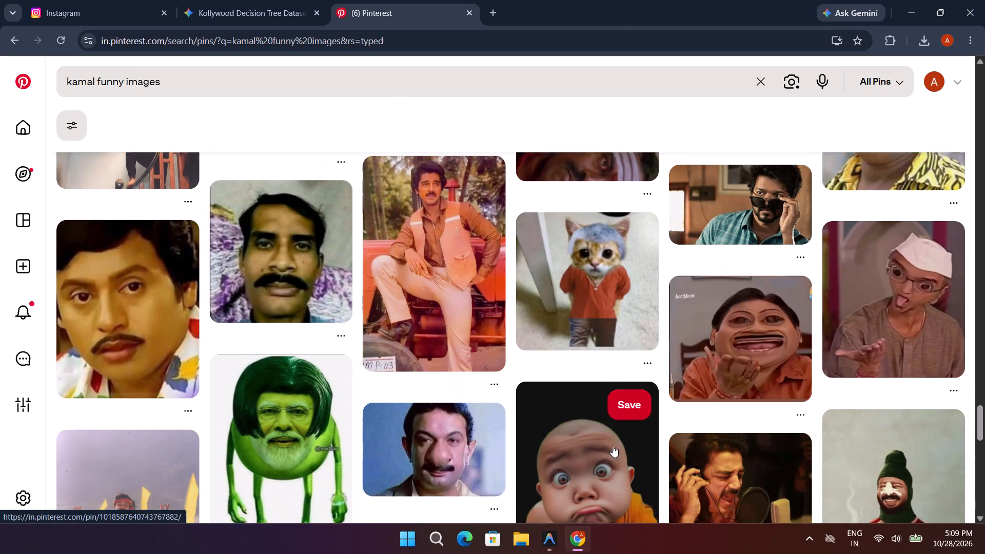
pyautogui.scroll(-4, 613, 446)
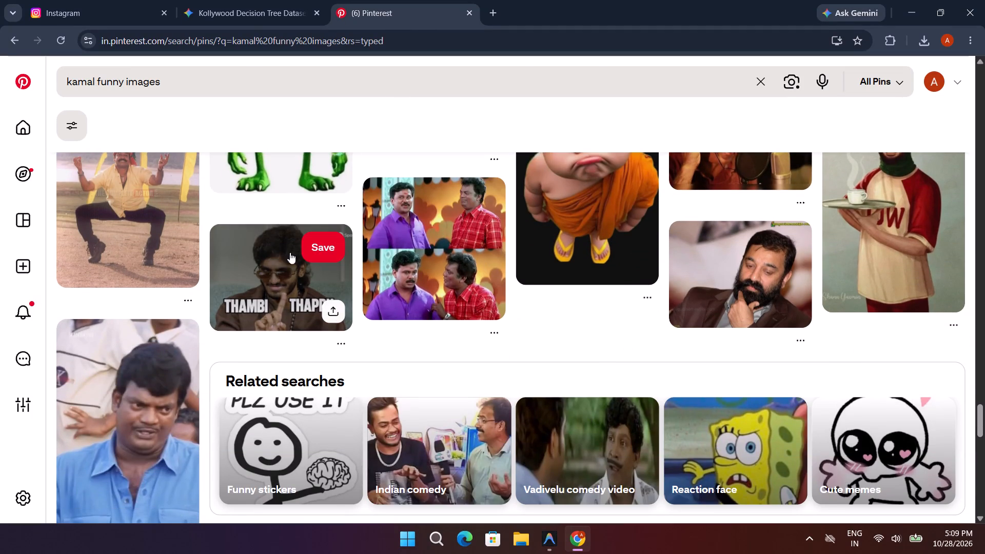
# Copy the Pinterest search text "kamal funny images" and search Google for it in a new tab.
pyautogui.click(216, 95)
pyautogui.hotkey('ctrl', 'a')
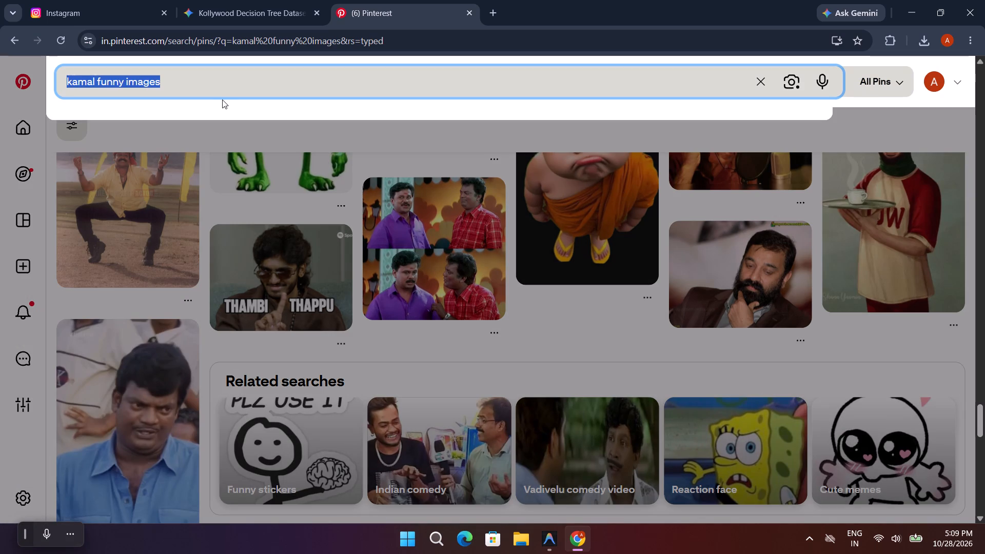
pyautogui.hotkey('ctrl', 'c')
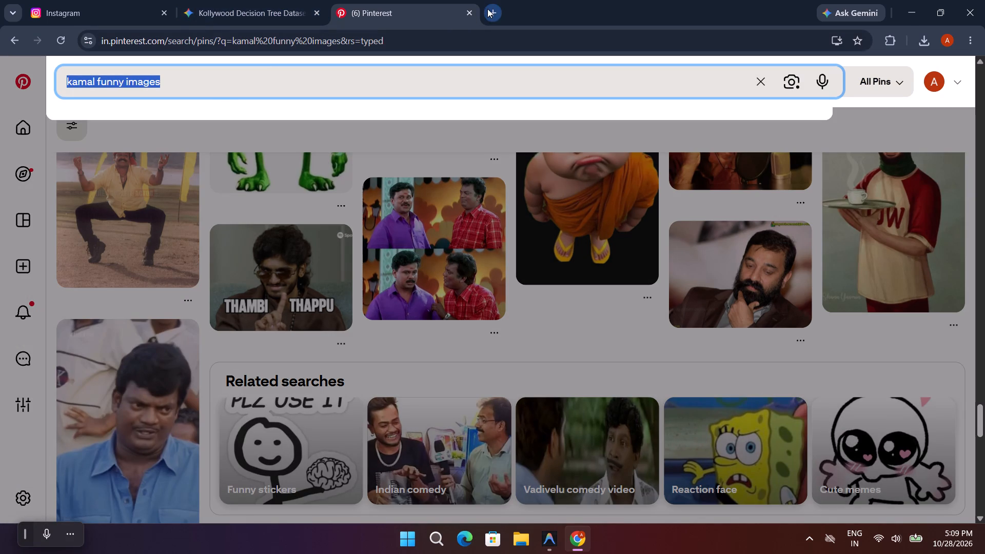
# Search Google for the copied text "kamal funny images" in a new tab.
pyautogui.click(487, 9)
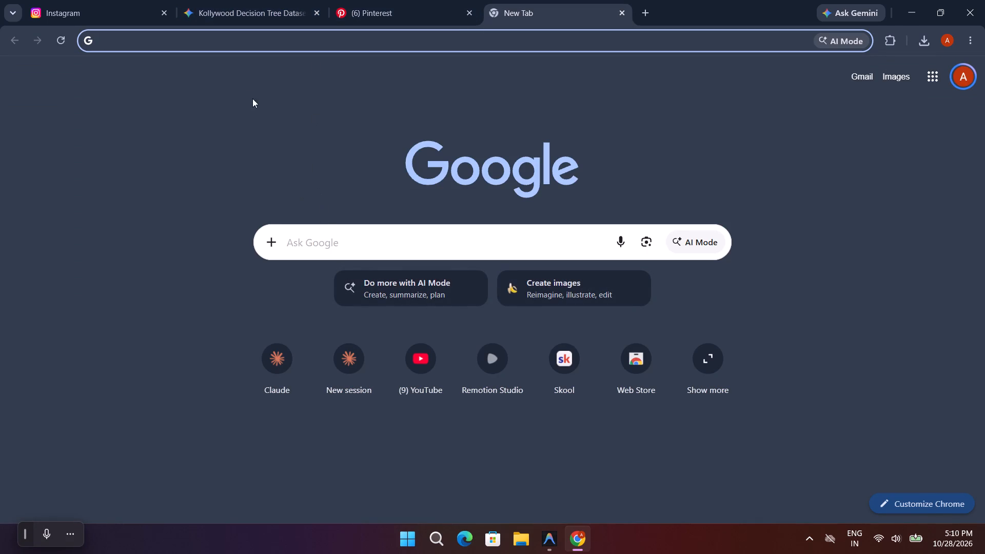
pyautogui.hotkey('ctrl', 'v')
pyautogui.press('Return')
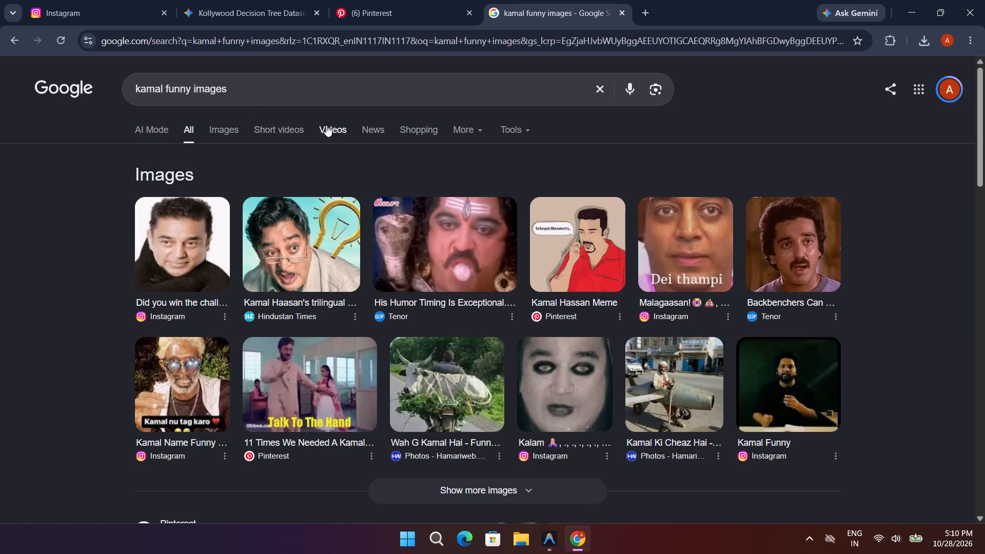
# Expand the Google image results for "kamal funny images" and look through them for a suitable funny picture of Kamal Haasan.
pyautogui.scroll(-2, 621, 269)
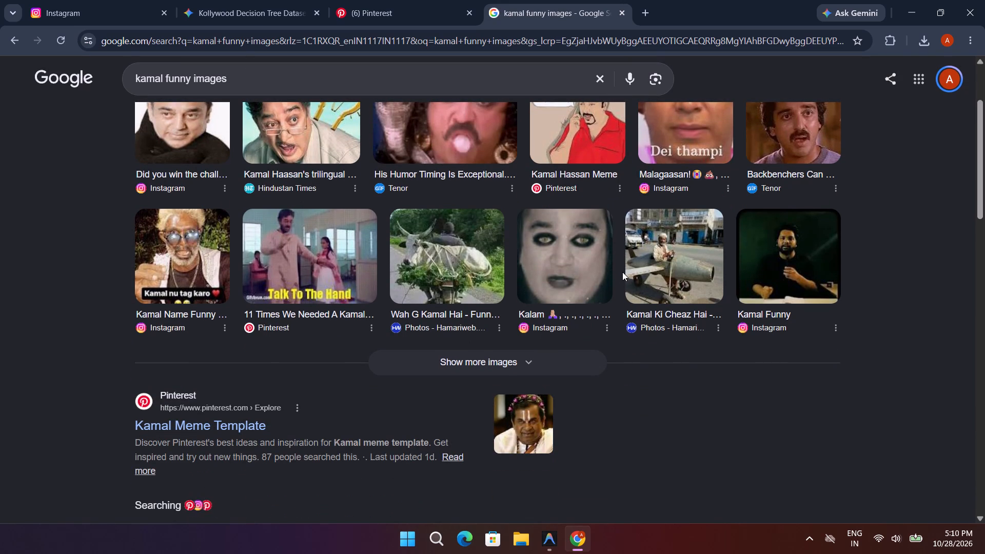
pyautogui.click(520, 362)
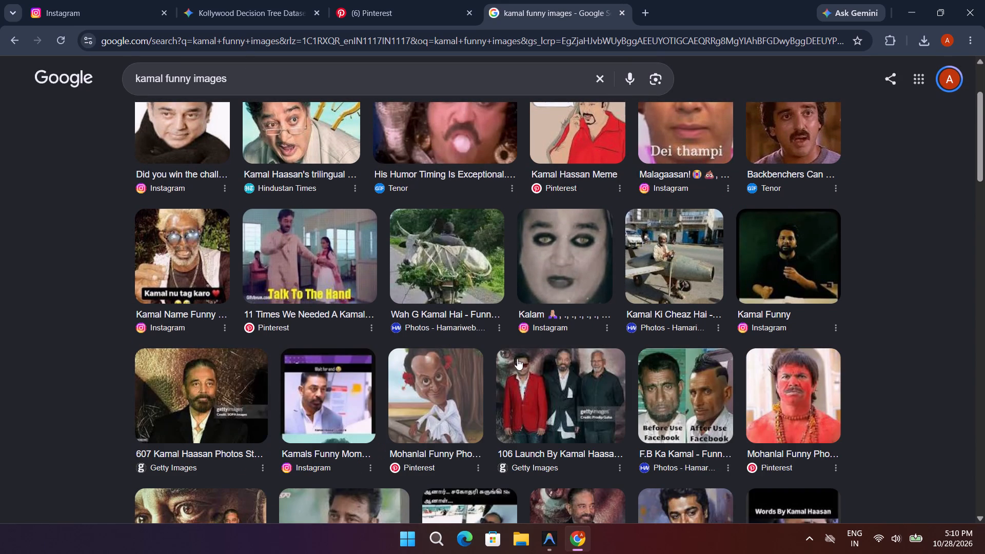
pyautogui.scroll(-4, 718, 400)
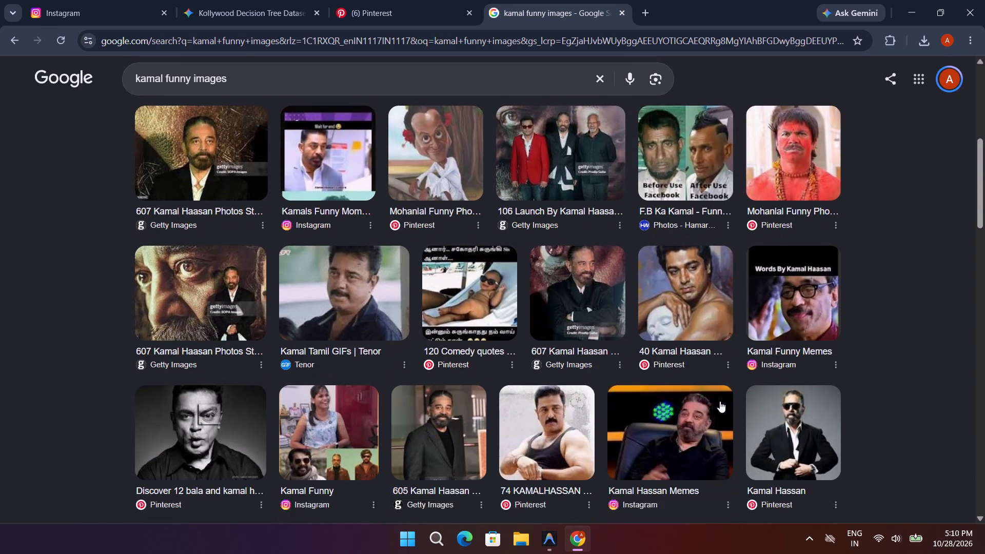
pyautogui.scroll(-3, 653, 399)
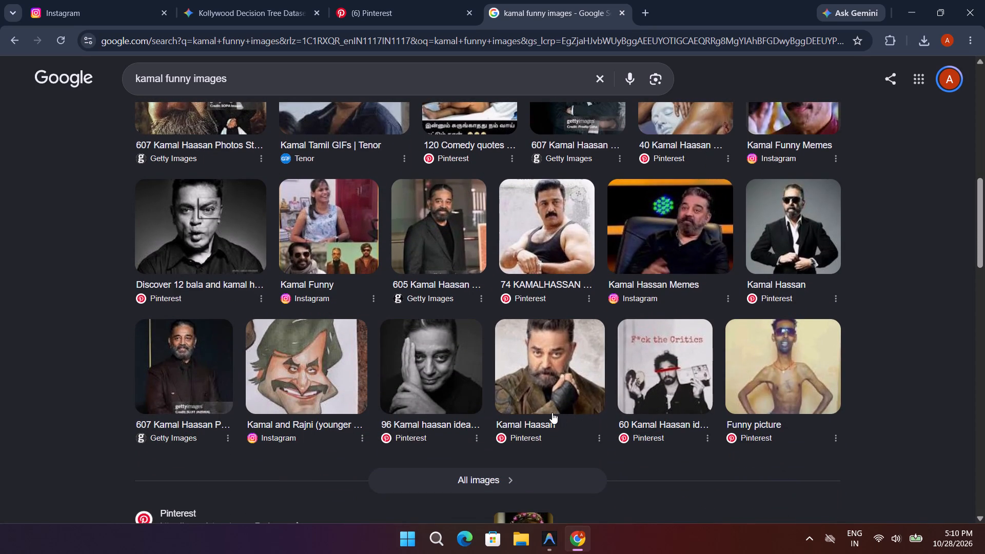
pyautogui.scroll(3, 552, 412)
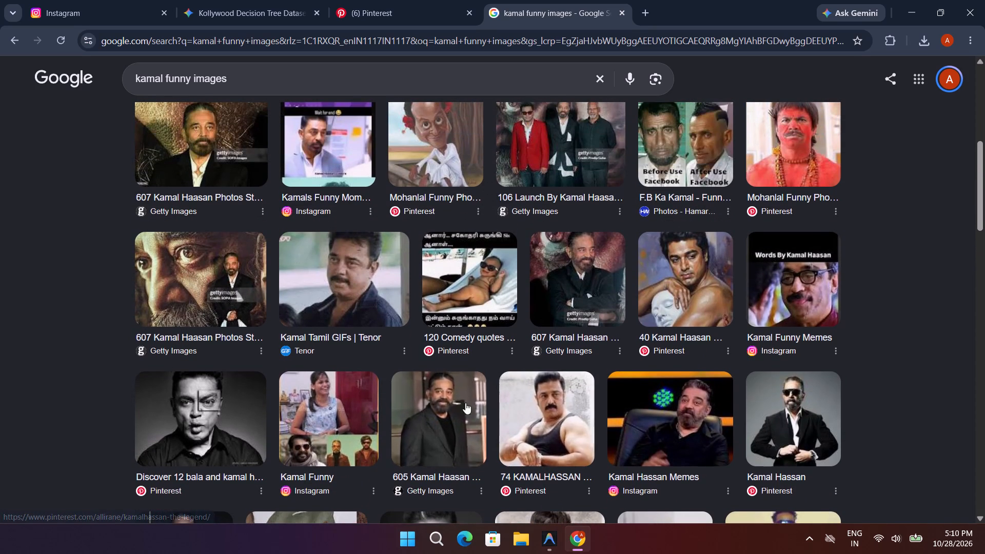
pyautogui.scroll(6, 225, 369)
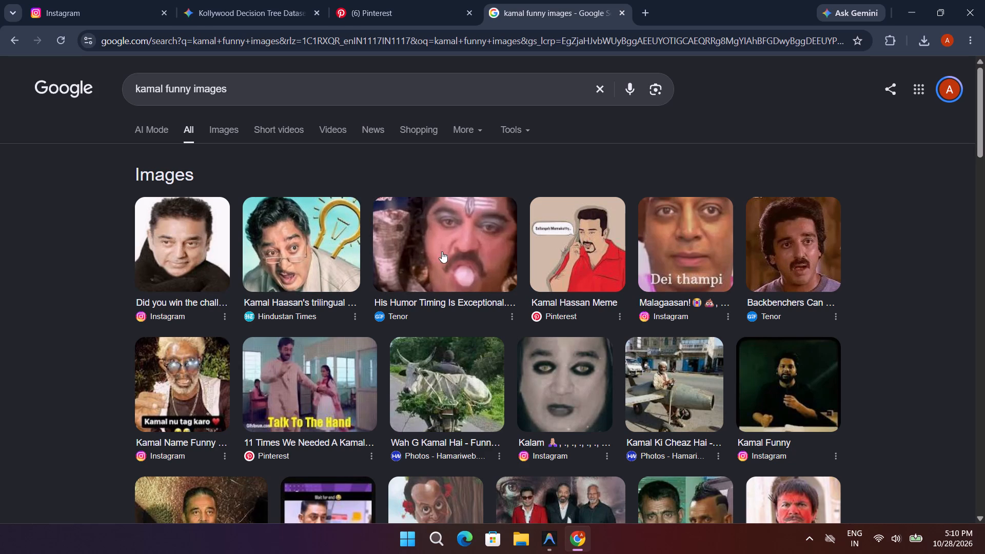
pyautogui.scroll(-1, 471, 323)
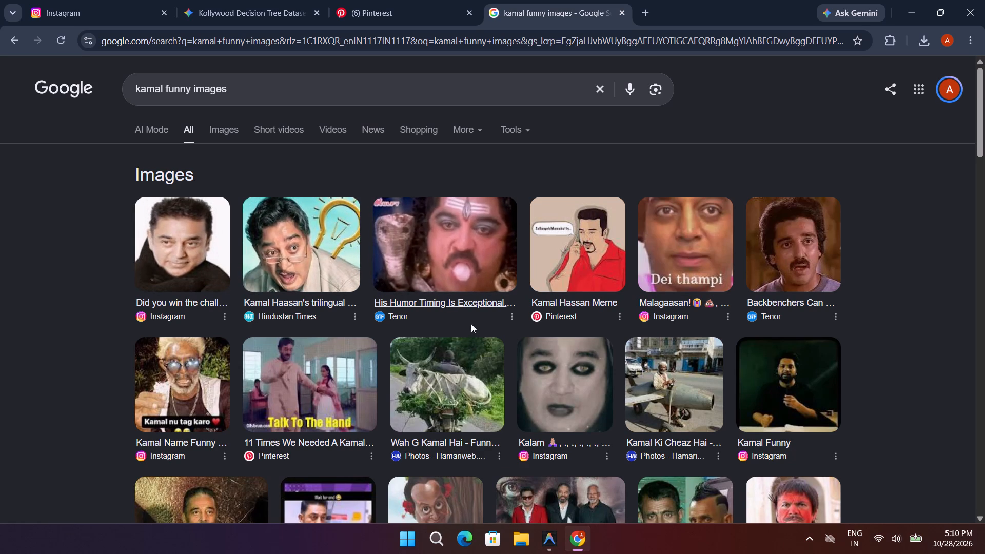
pyautogui.scroll(-1, 471, 324)
pyautogui.scroll(-2, 413, 367)
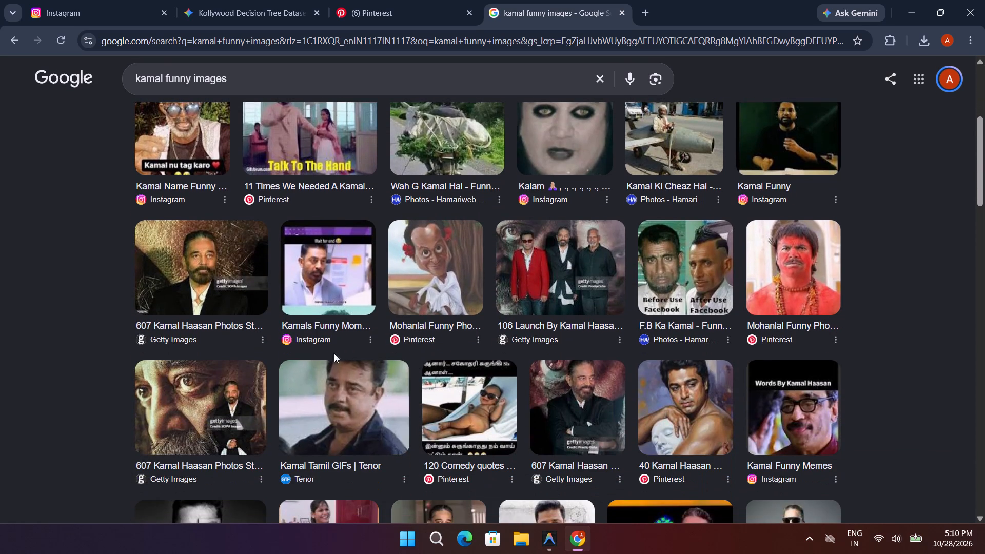
pyautogui.scroll(-3, 234, 303)
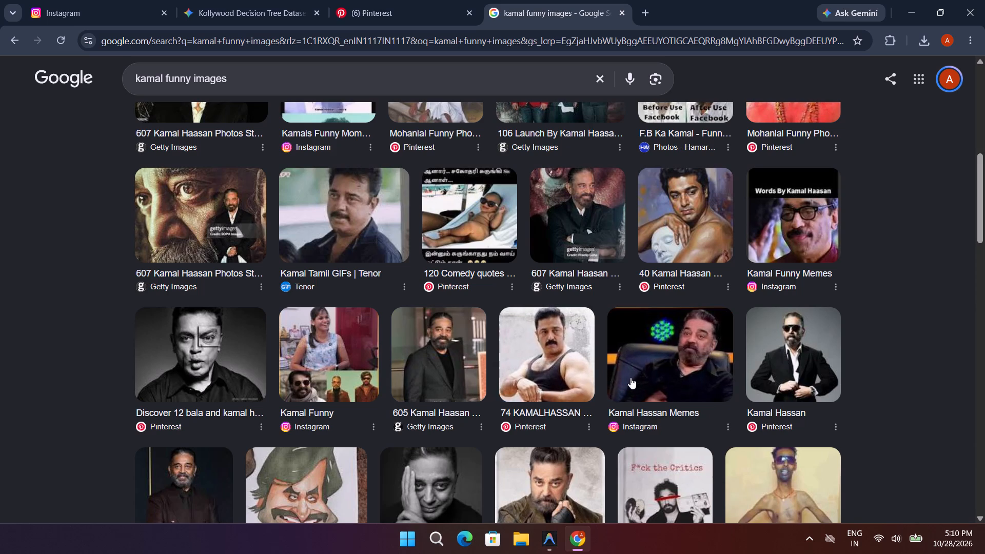
# Open the Pinterest "Kamal Meme Template" page from the Google results.
pyautogui.scroll(-5, 654, 383)
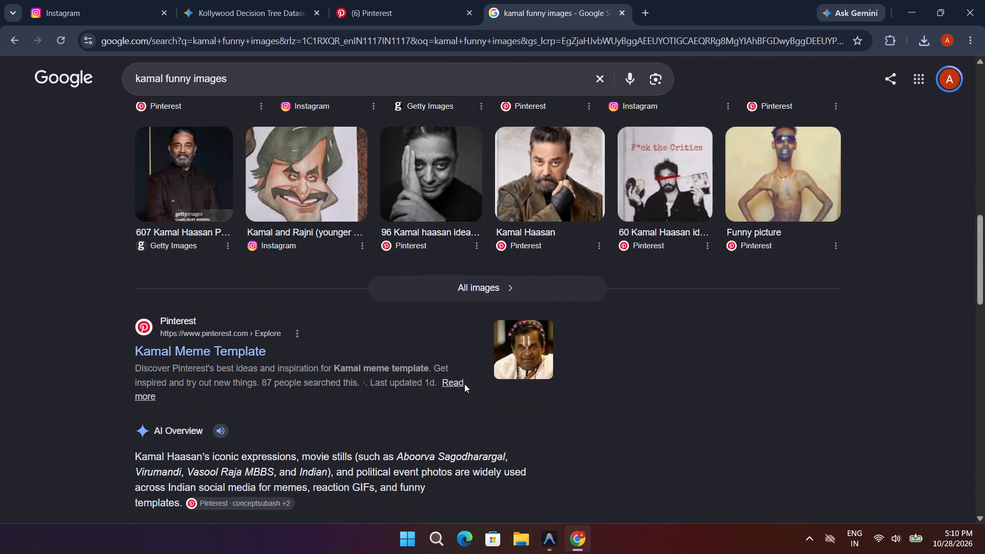
pyautogui.click(226, 350)
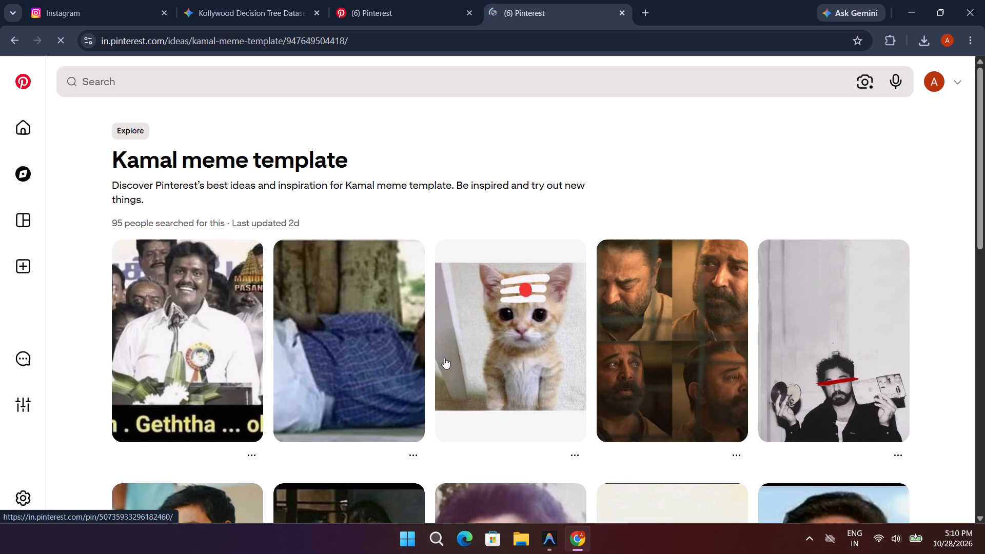
# Open the grey-toned "Thug Life (2025)" pin of long-haired, bearded Kamal and save its image as a JPG in the Downloads folder.
pyautogui.scroll(-5, 457, 360)
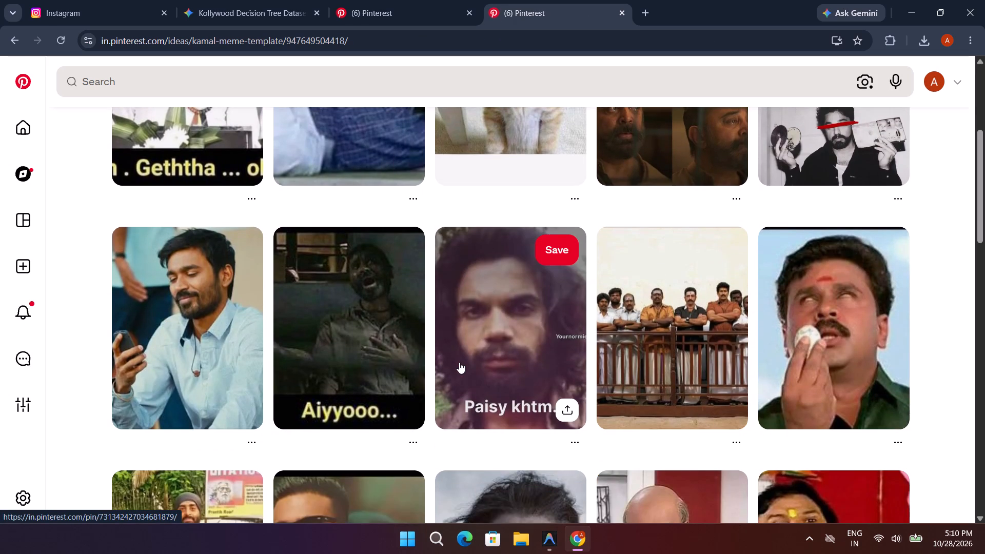
pyautogui.scroll(-4, 459, 362)
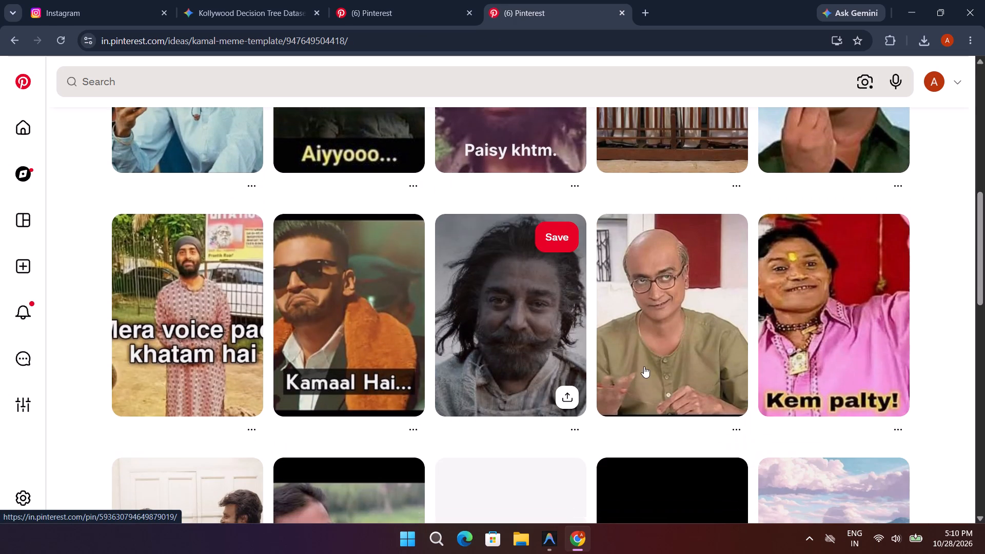
pyautogui.rightClick(519, 348)
pyautogui.rightClick(519, 348)
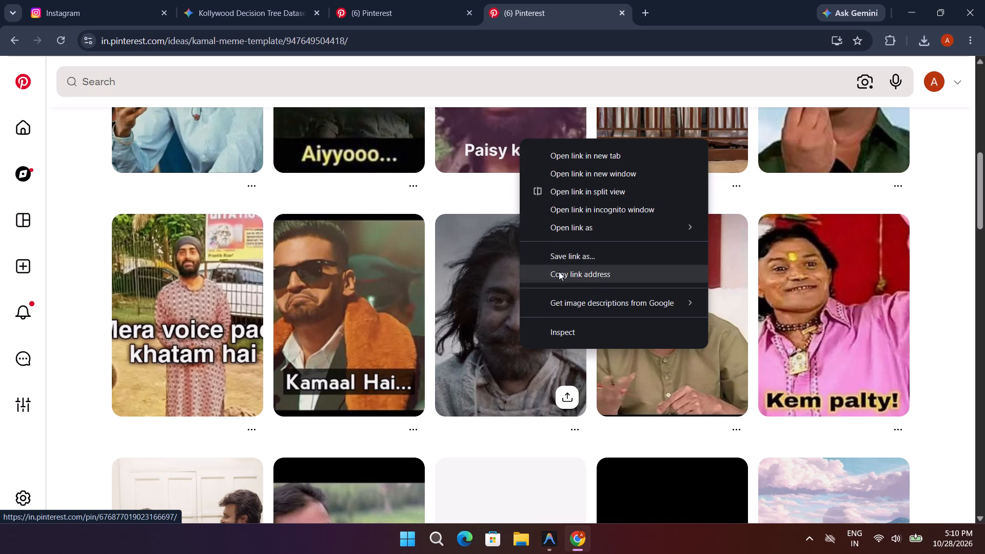
pyautogui.click(478, 340)
pyautogui.rightClick(284, 264)
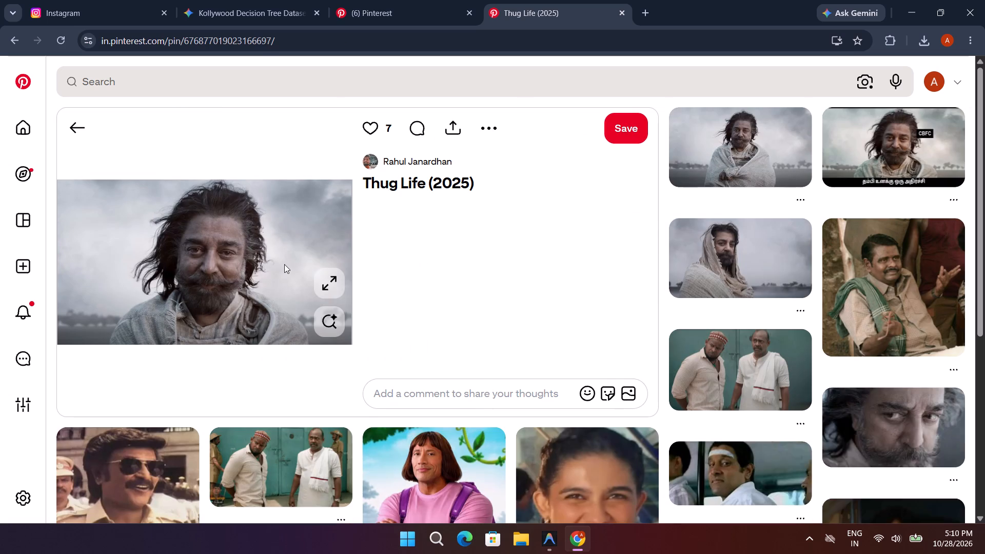
pyautogui.click(320, 294)
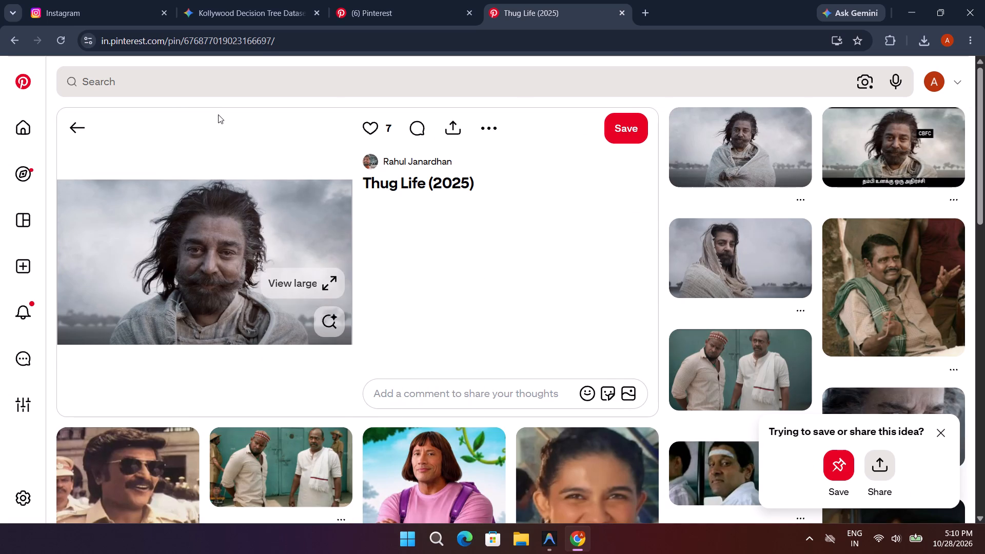
pyautogui.click(203, 87)
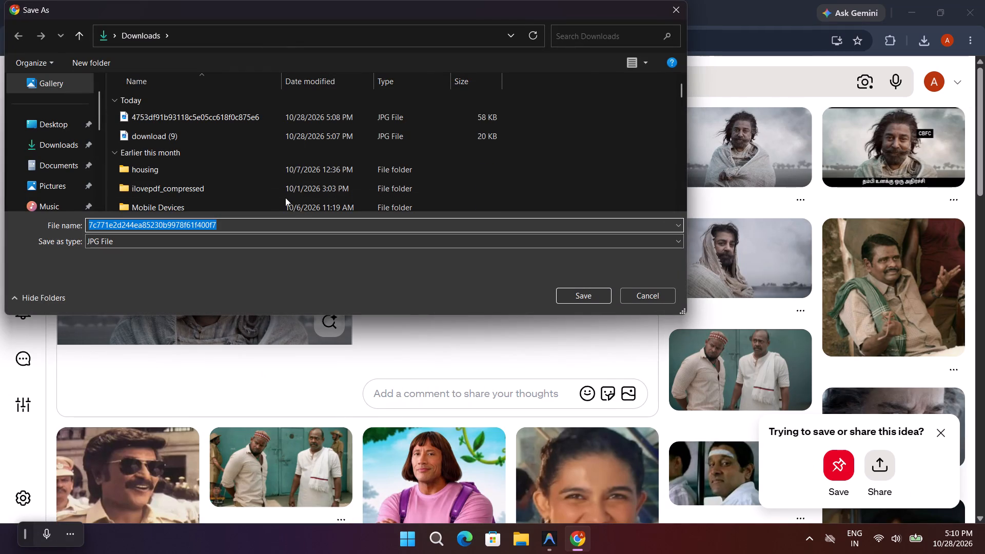
pyautogui.click(587, 298)
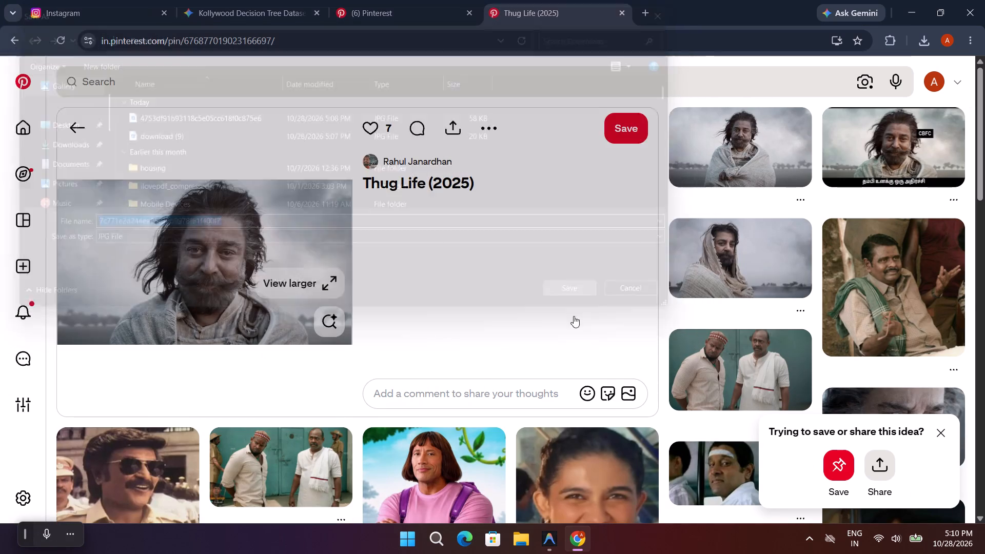
# Switch to File Explorer and open the Downloads folder containing the saved actor images.
pyautogui.click(517, 533)
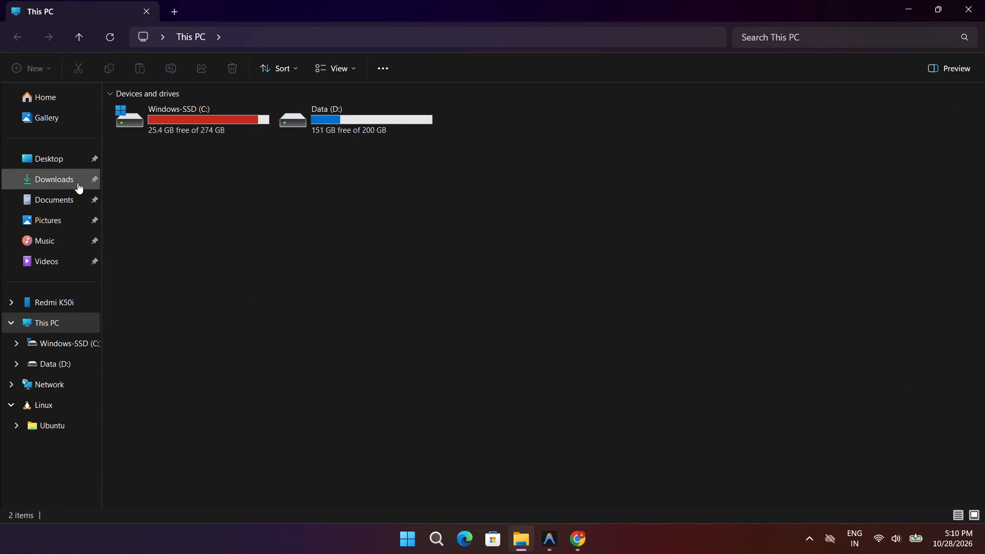
pyautogui.click(39, 184)
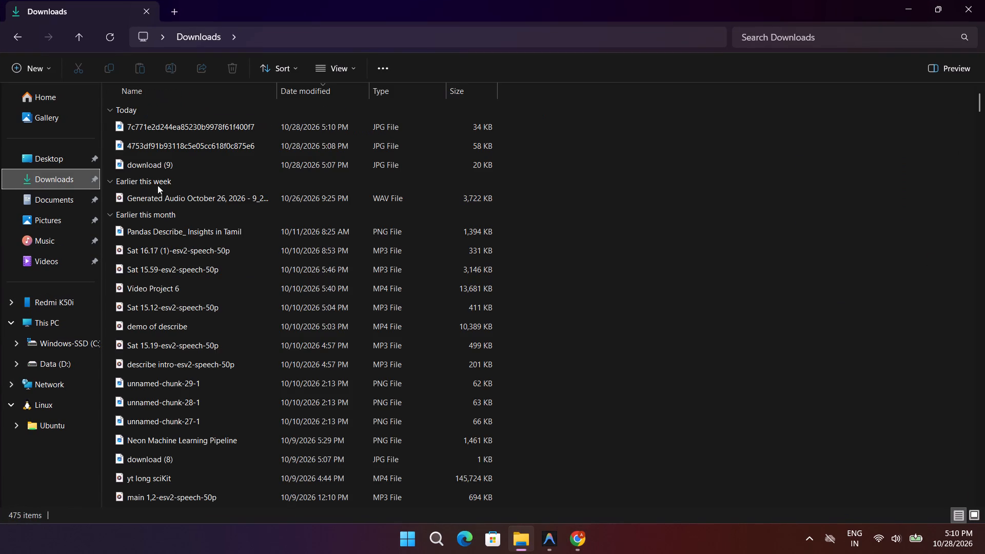
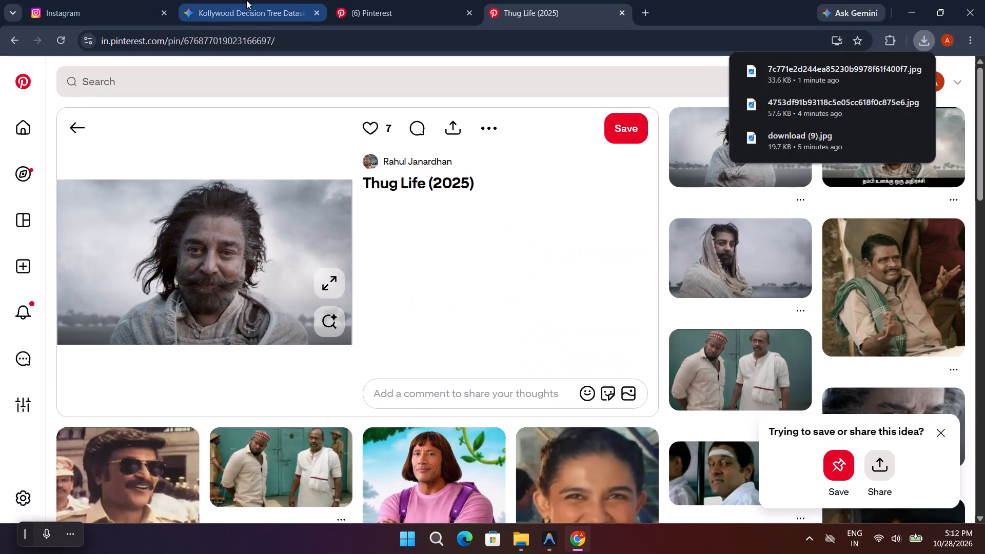
# Search Pinterest for "ajith funny template".
pyautogui.click(210, 72)
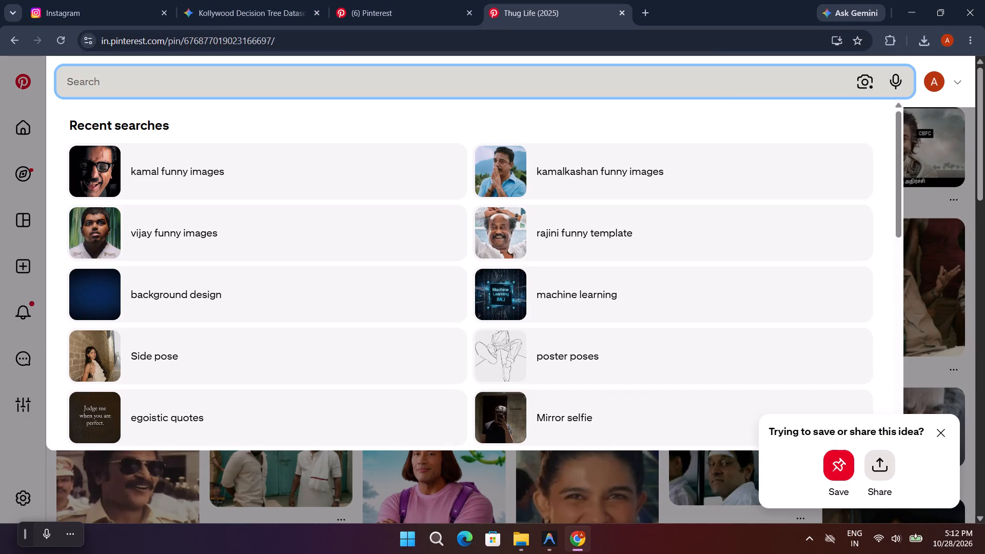
pyautogui.press('a')
pyautogui.write('jith')
pyautogui.press('space')
pyautogui.write('funny')
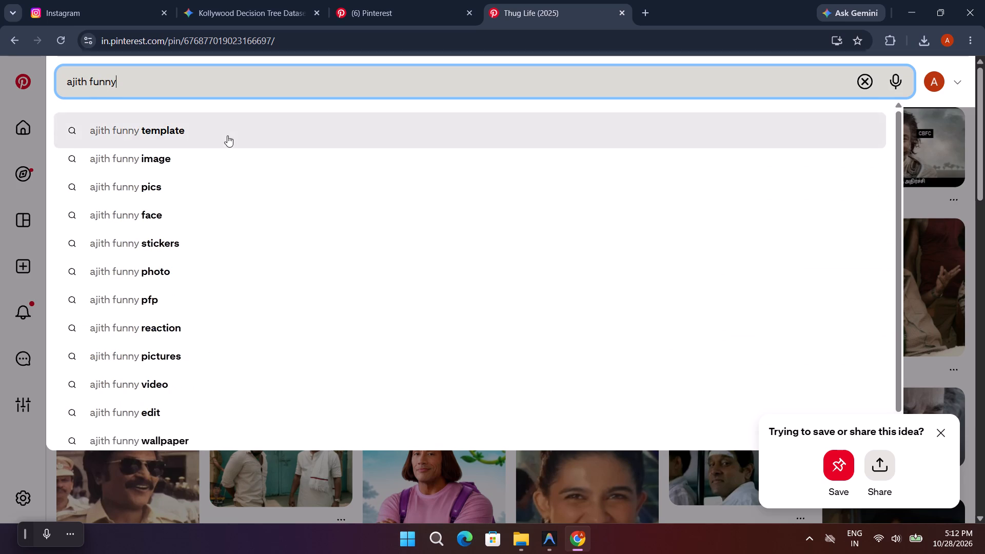
pyautogui.click(225, 132)
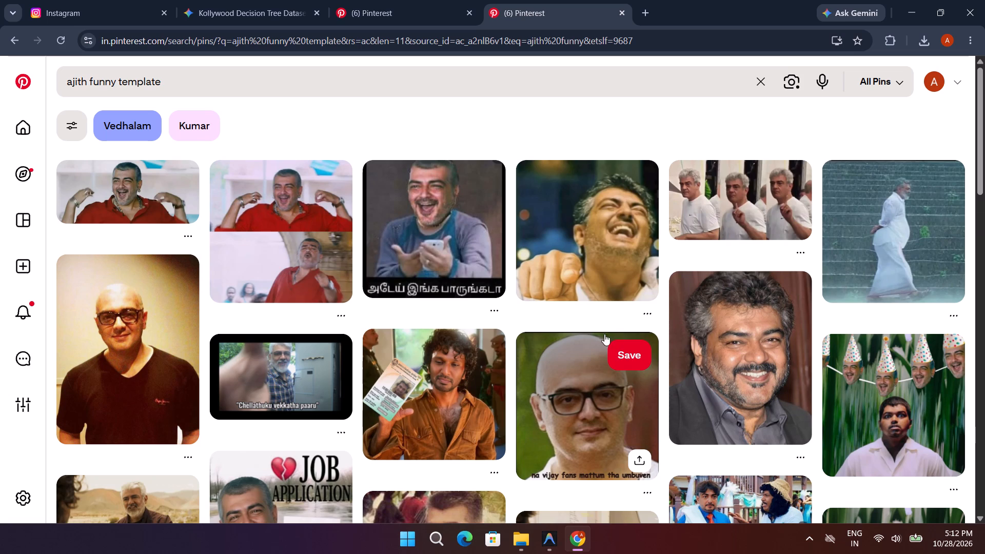
# Save the Ajith results page to the Downloads folder as the complete webpage "(6) Pinterest".
pyautogui.scroll(-5, 618, 333)
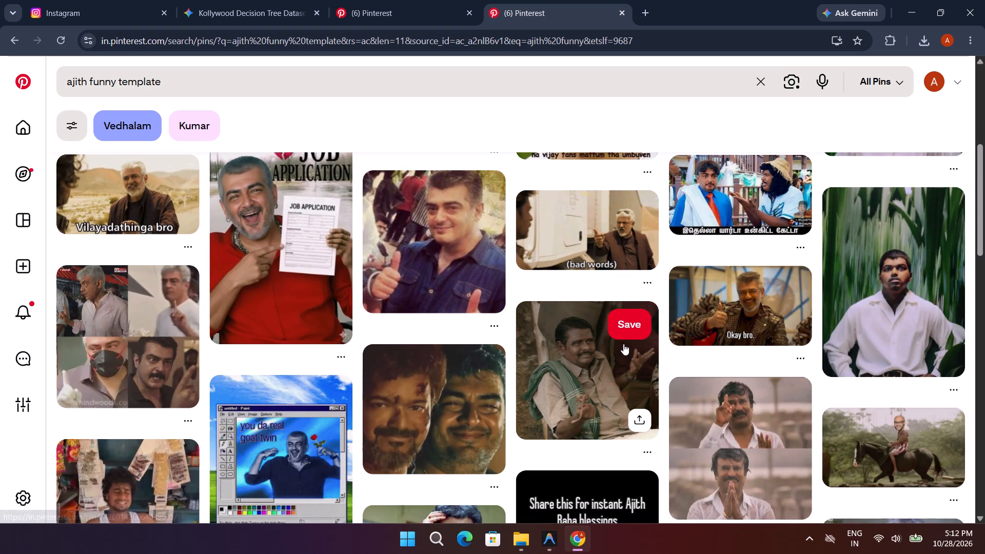
pyautogui.scroll(6, 556, 333)
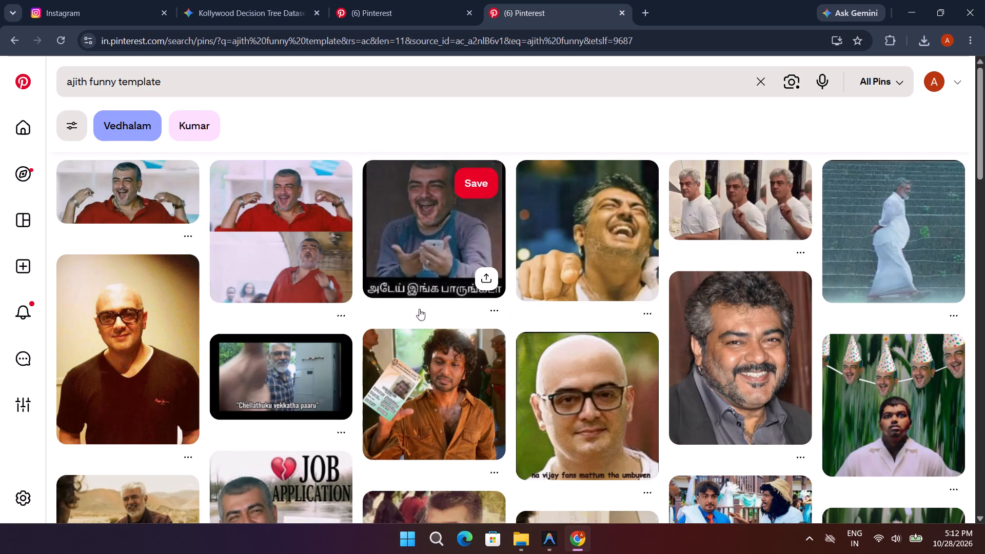
pyautogui.rightClick(126, 197)
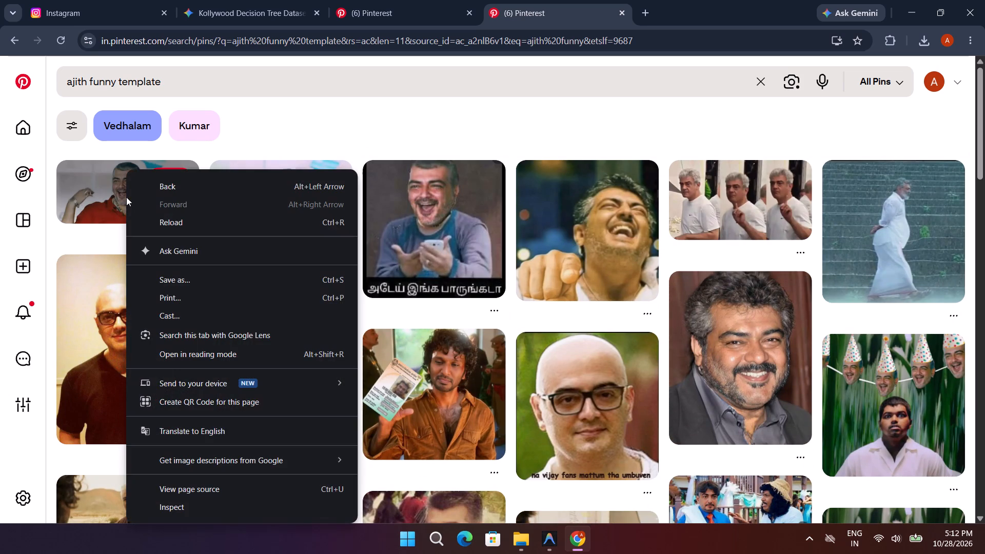
pyautogui.click(178, 281)
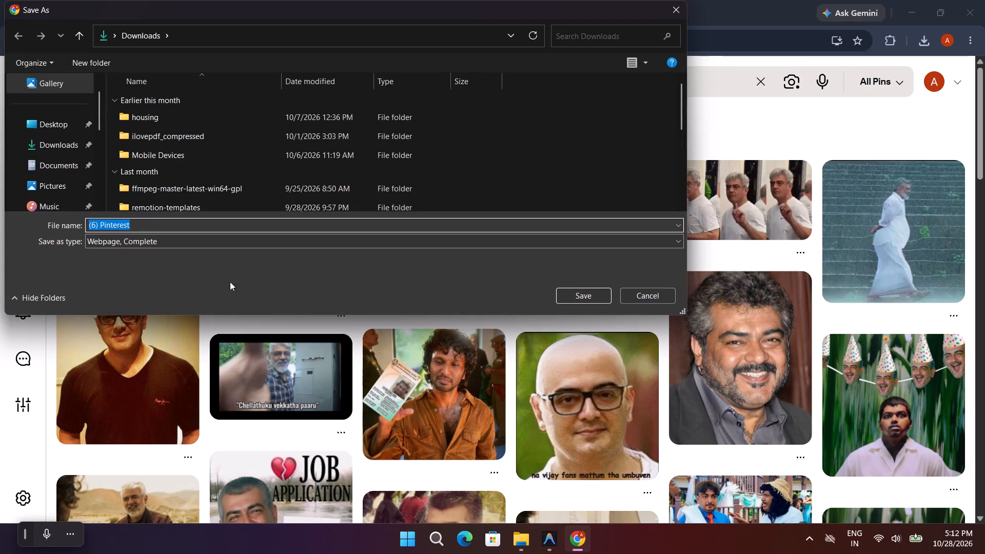
pyautogui.click(590, 295)
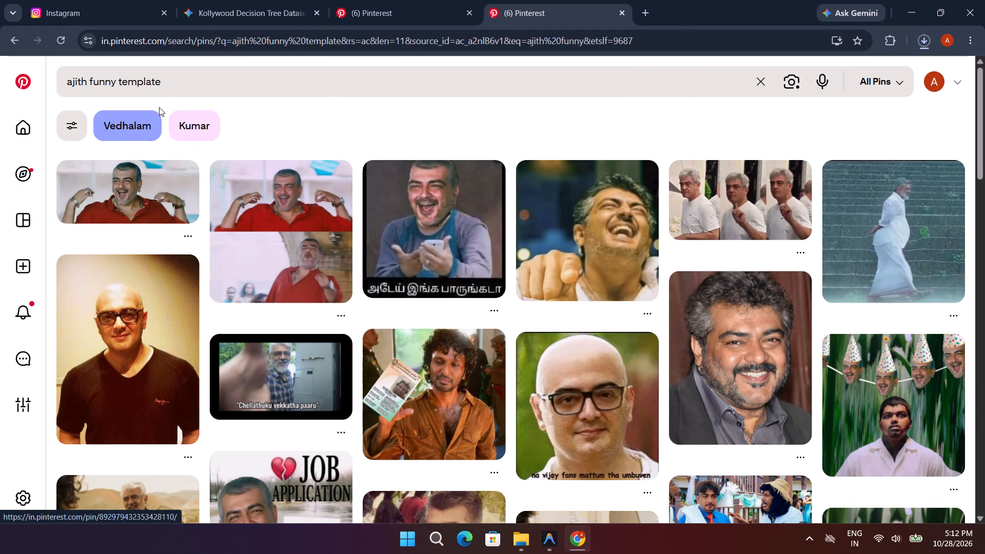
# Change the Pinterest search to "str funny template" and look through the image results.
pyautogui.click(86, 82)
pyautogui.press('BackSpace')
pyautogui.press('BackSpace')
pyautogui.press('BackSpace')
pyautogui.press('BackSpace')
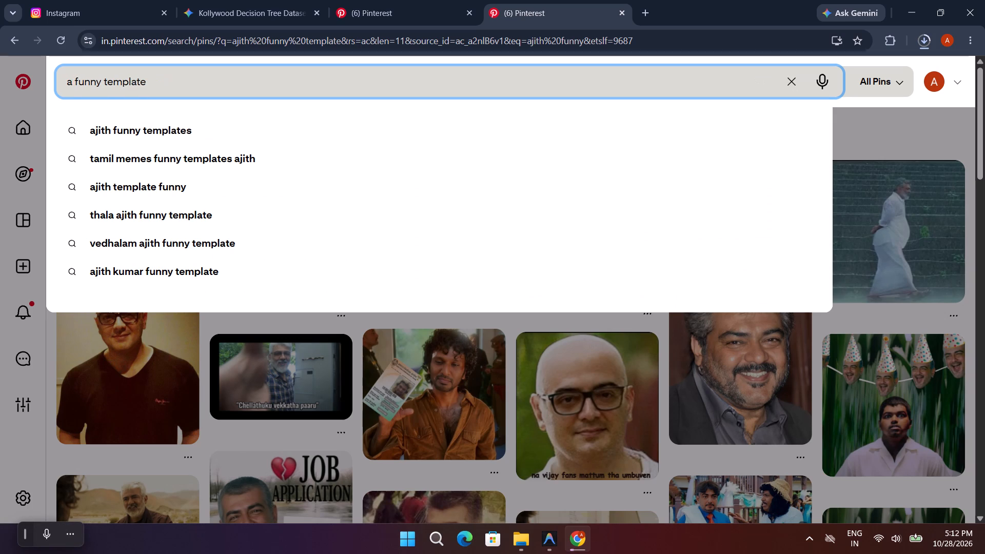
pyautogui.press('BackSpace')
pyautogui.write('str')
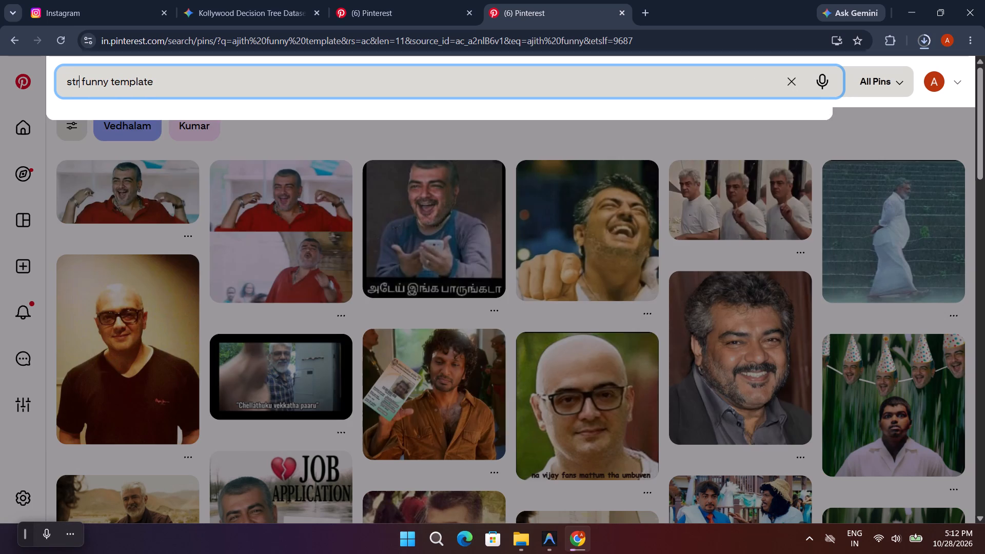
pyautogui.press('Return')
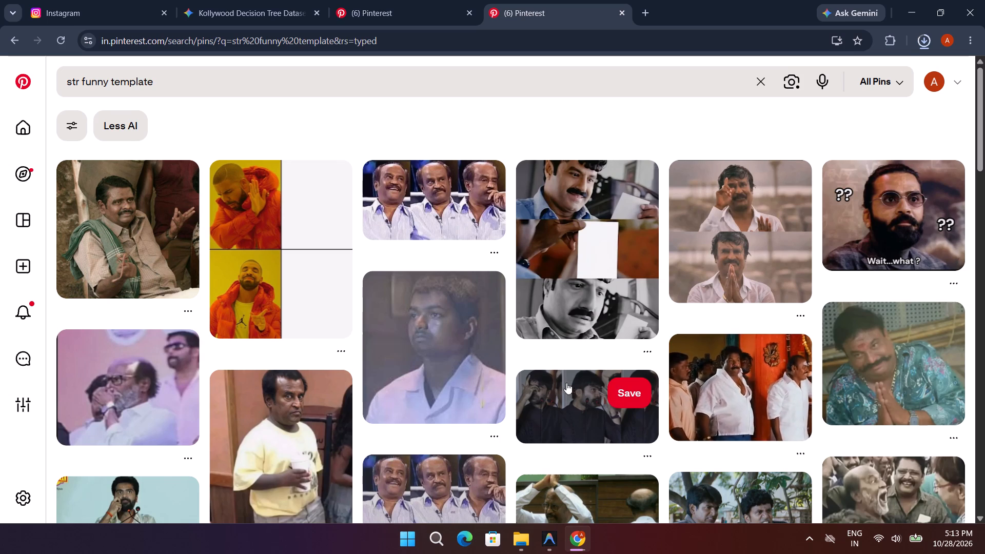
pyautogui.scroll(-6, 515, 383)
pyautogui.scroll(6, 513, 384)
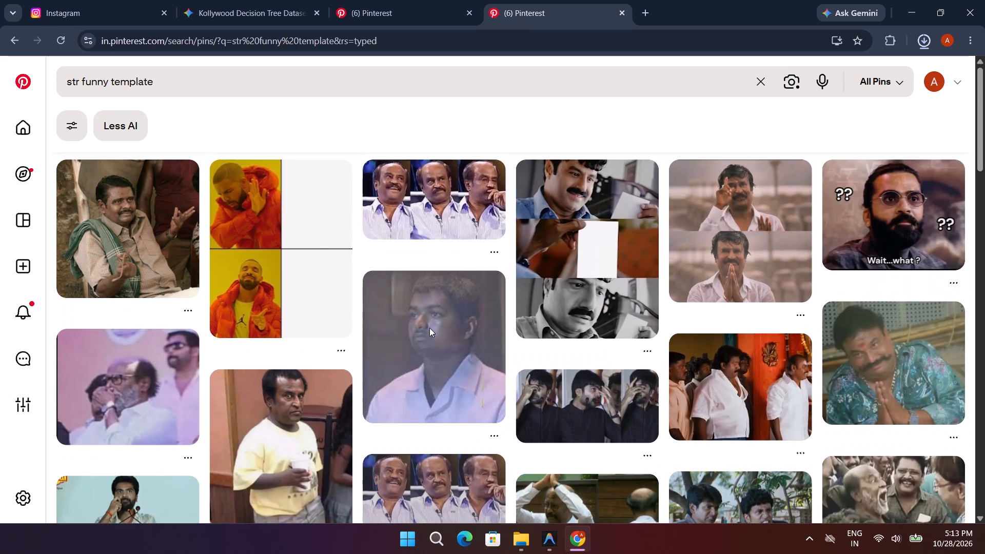
# Shorten the Pinterest search to "str funny" and run it.
pyautogui.click(213, 78)
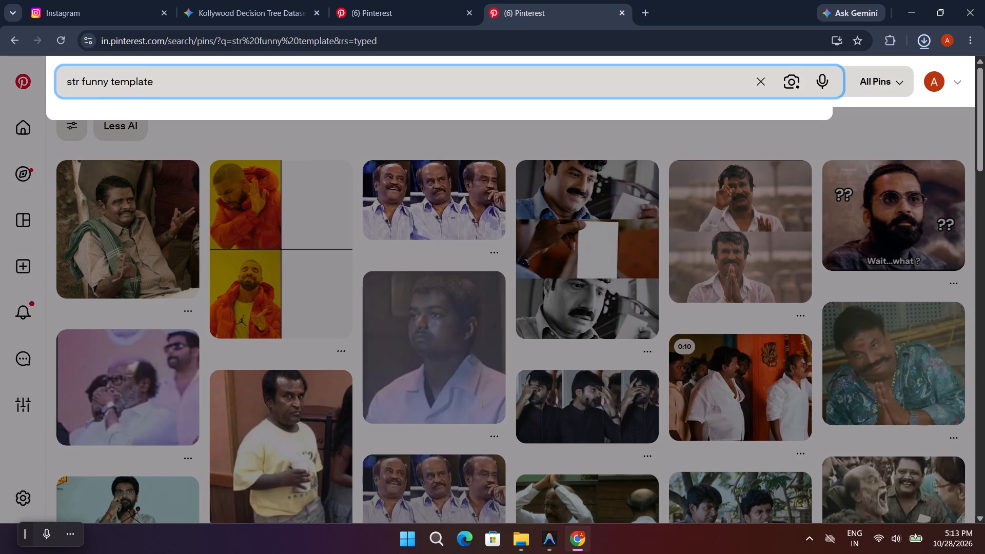
pyautogui.press('BackSpace')
pyautogui.press('BackSpace')
pyautogui.press('BackSpace')
pyautogui.press('BackSpace')
pyautogui.press('BackSpace')
pyautogui.press('BackSpace')
pyautogui.press('BackSpace')
pyautogui.press('BackSpace')
pyautogui.press('BackSpace')
pyautogui.press('BackSpace')
pyautogui.press('BackSpace')
pyautogui.press('BackSpace')
pyautogui.press('BackSpace')
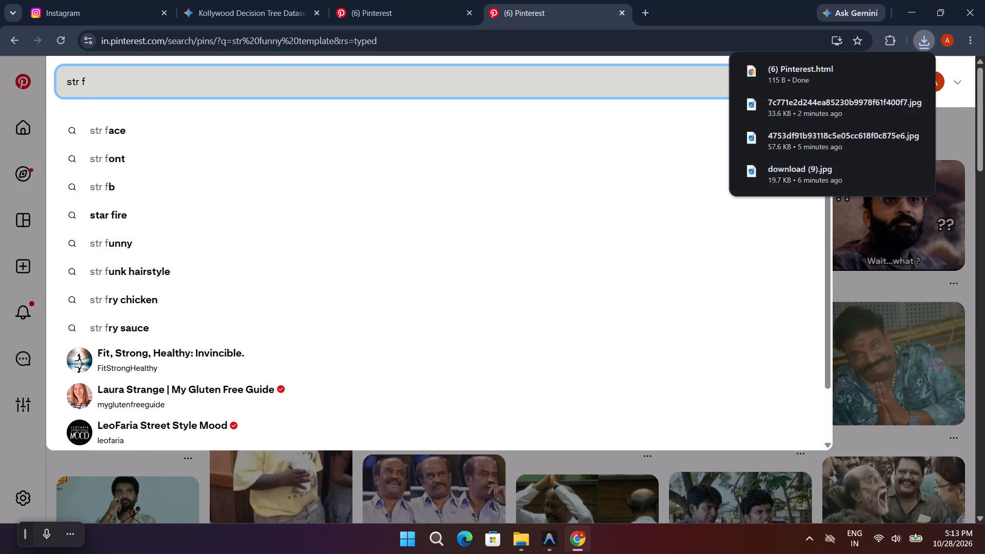
pyautogui.write('unny')
pyautogui.press('Return')
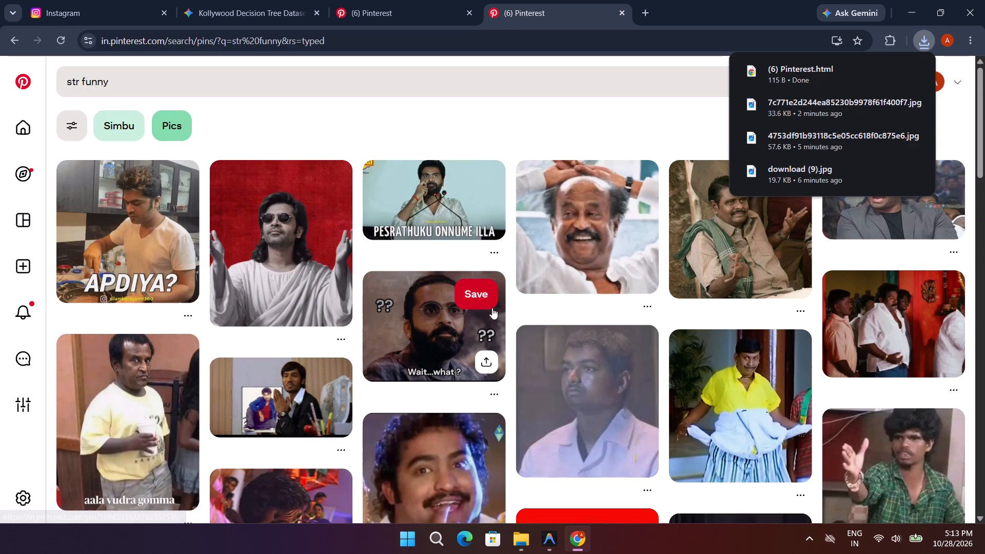
# Open the pin of STR in a white robe and sunglasses against red, and save its image as a JPG in Downloads.
pyautogui.scroll(-1, 492, 308)
pyautogui.scroll(2, 459, 305)
pyautogui.moveTo(280, 249); pyautogui.dragTo(266, 252, button='right')
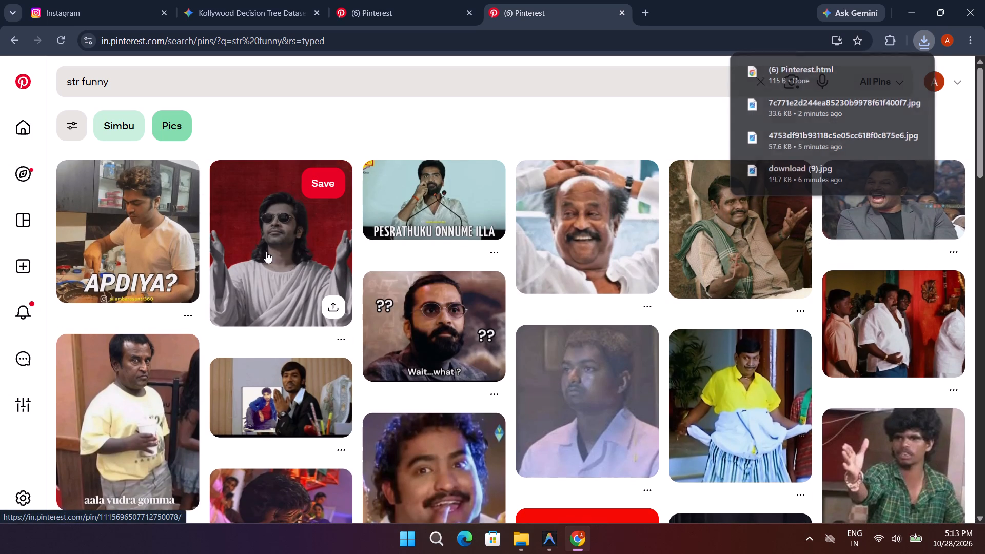
pyautogui.moveTo(266, 252); pyautogui.dragTo(260, 253, button='right')
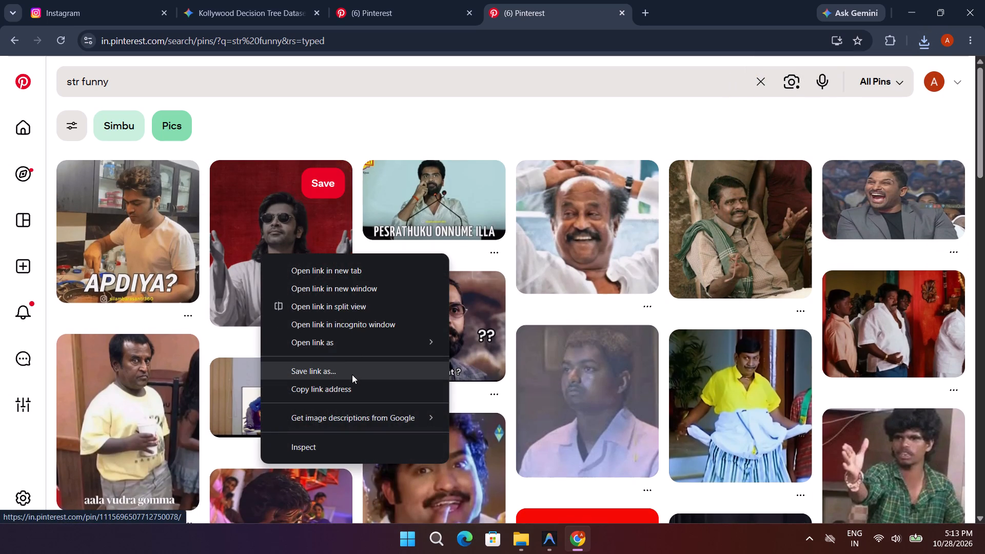
pyautogui.doubleClick(273, 215)
pyautogui.rightClick(273, 215)
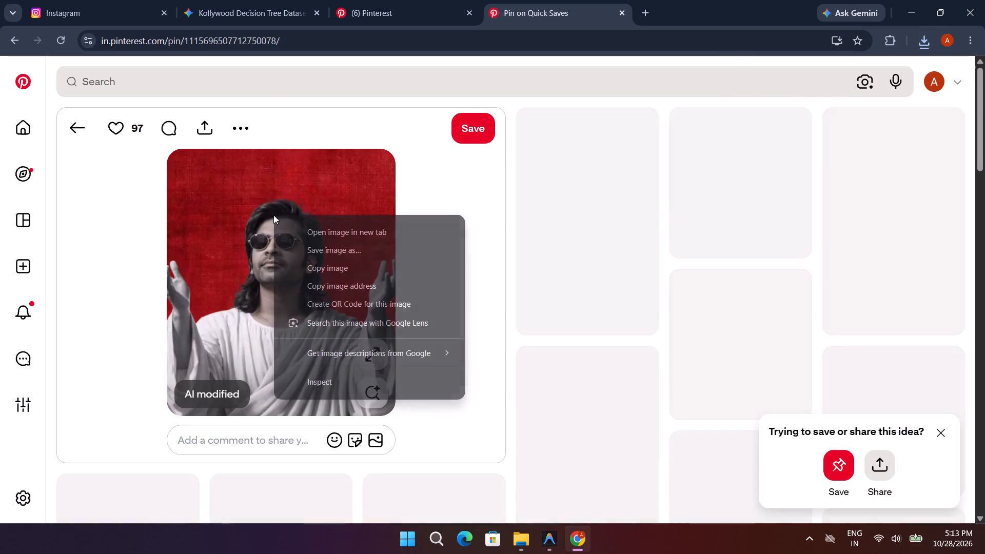
pyautogui.click(332, 251)
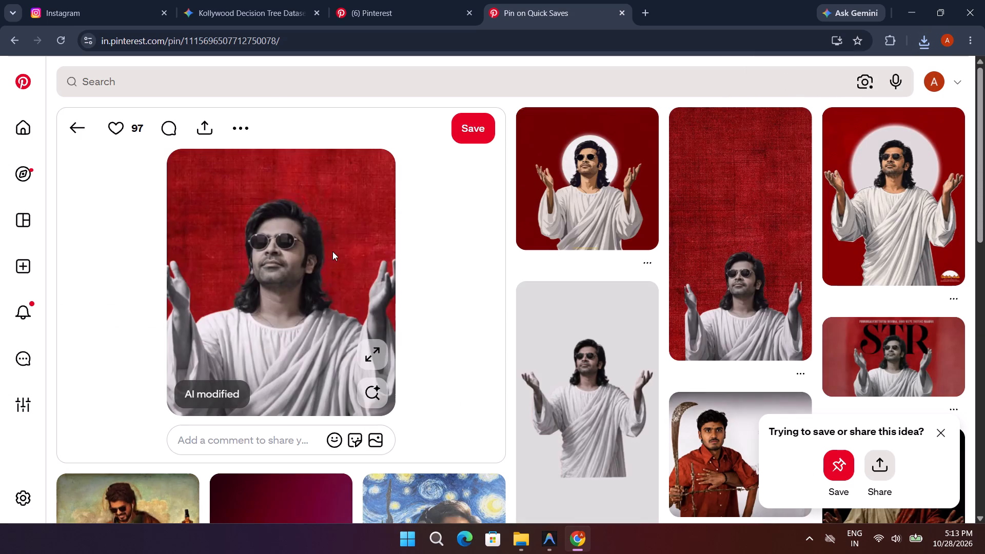
pyautogui.click(580, 291)
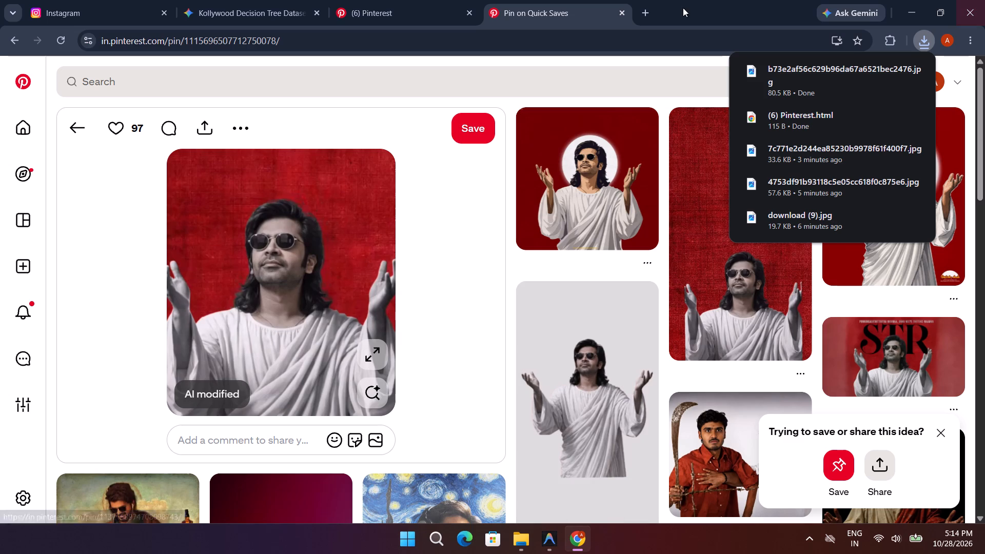
pyautogui.click(948, 435)
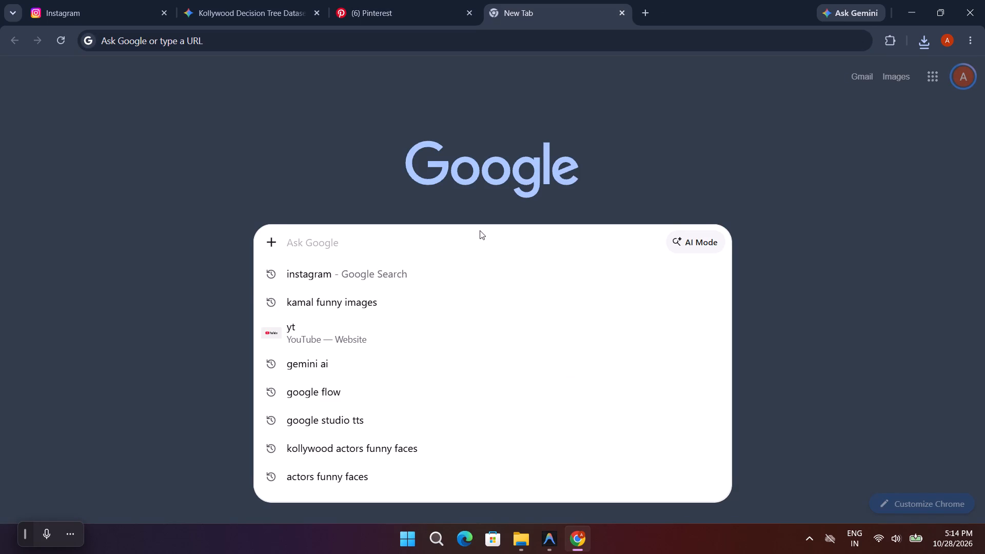
pyautogui.write('adope')
pyautogui.press('space')
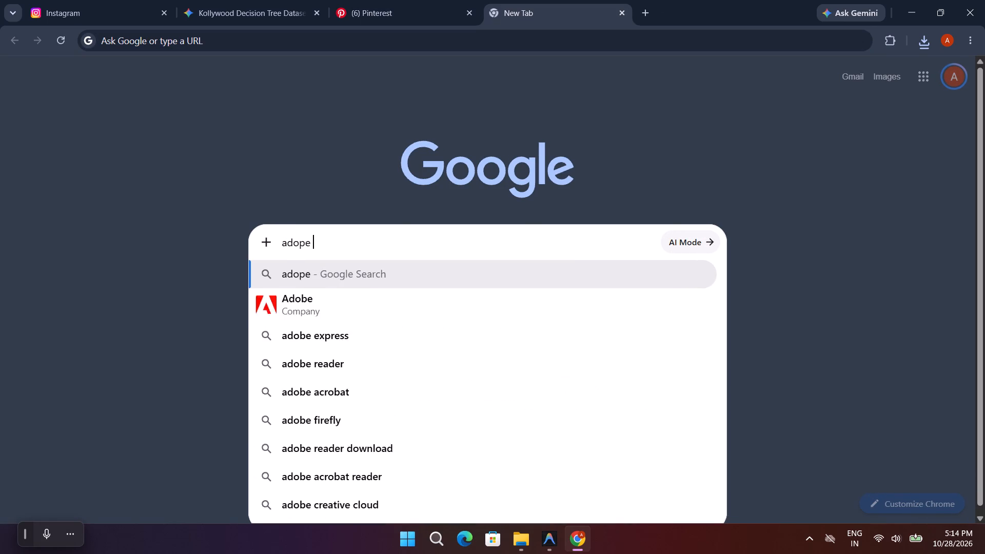
pyautogui.write('express')
pyautogui.press('Return')
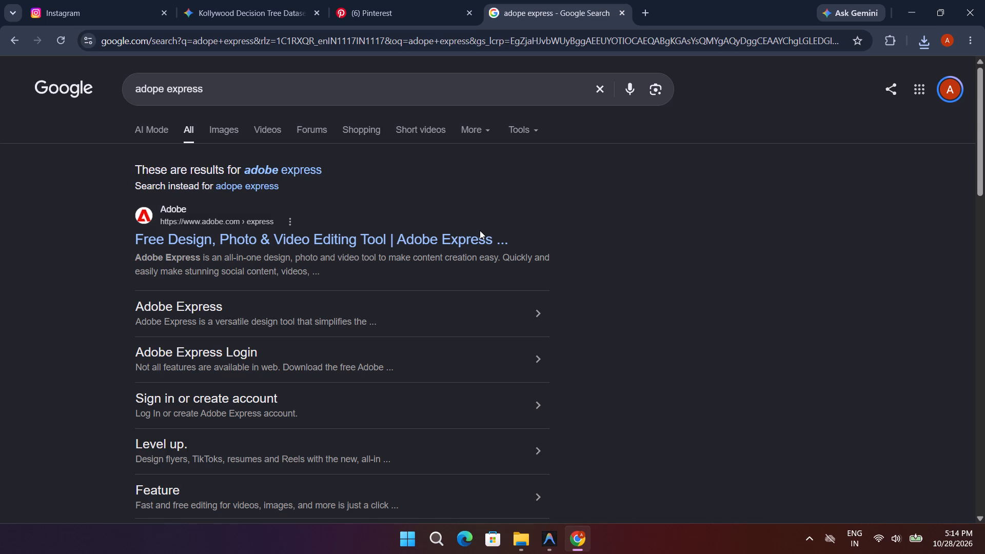
pyautogui.click(382, 240)
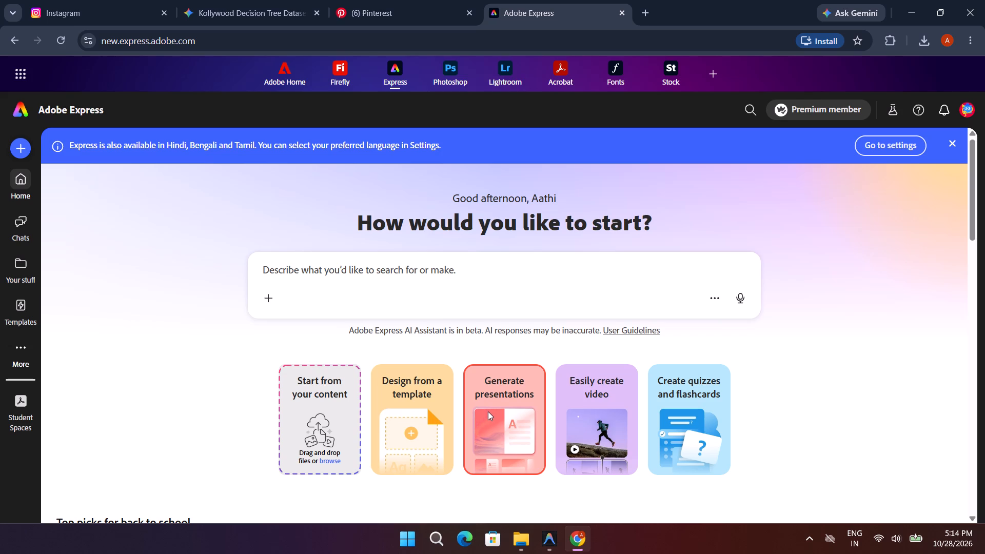
# Upload today's four actor JPGs from Downloads, from 7c771e2d244ea85230b9978f61f400f7 through download (9), as media for a new project.
pyautogui.scroll(-4, 487, 415)
pyautogui.scroll(-3, 402, 407)
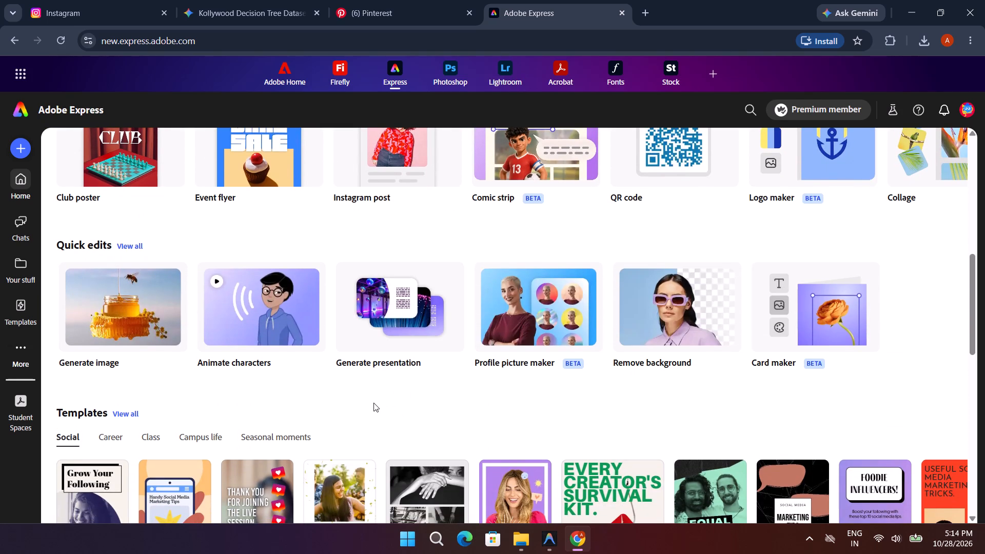
pyautogui.scroll(-4, 377, 405)
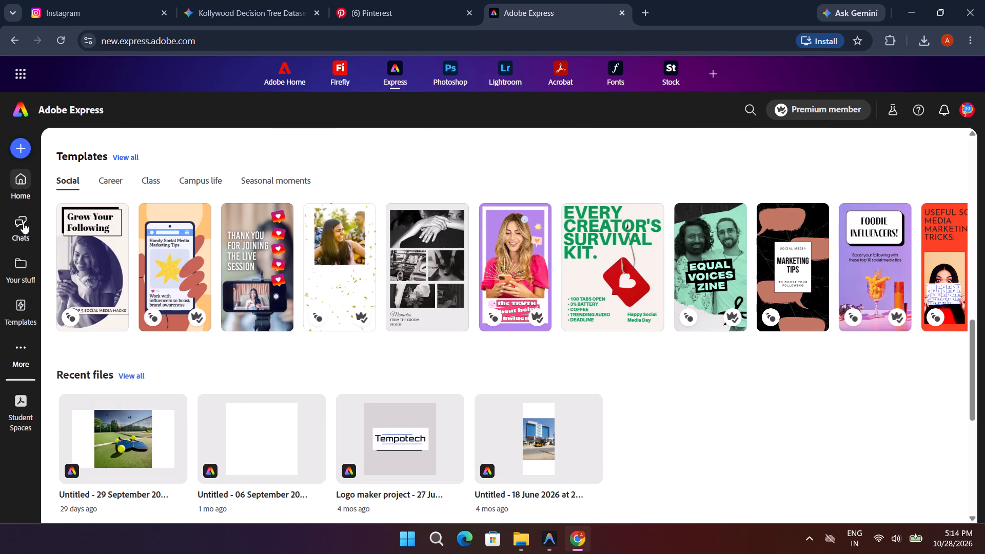
pyautogui.click(18, 150)
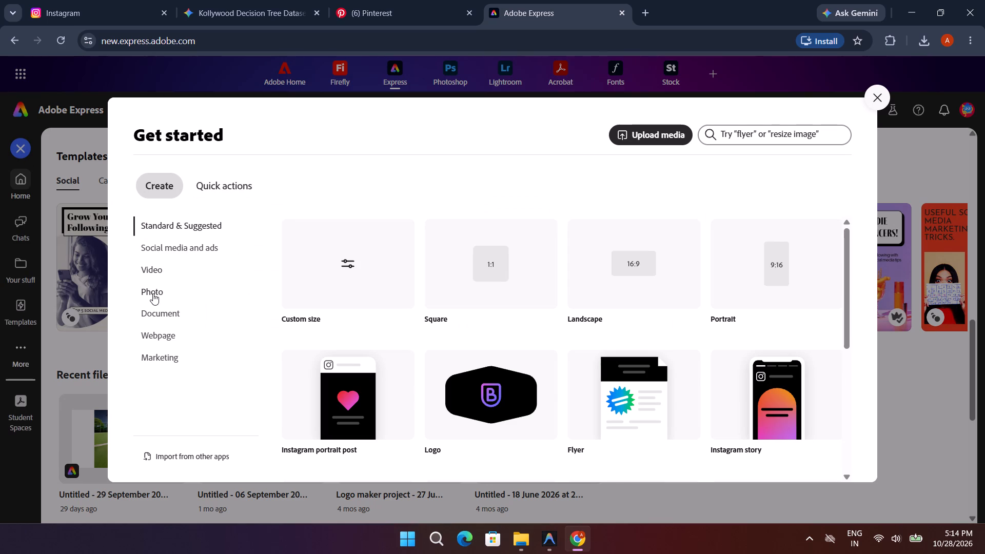
pyautogui.click(153, 293)
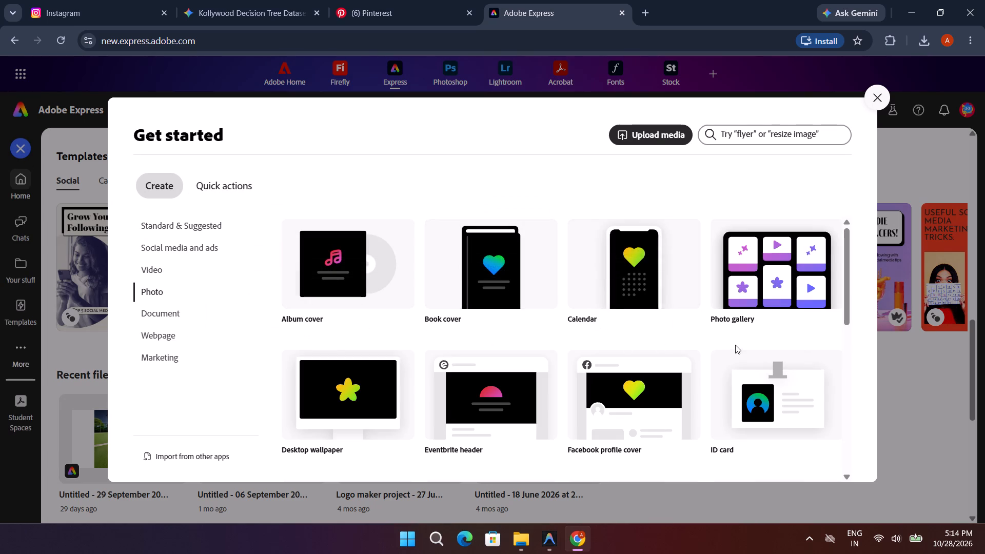
pyautogui.scroll(-3, 735, 348)
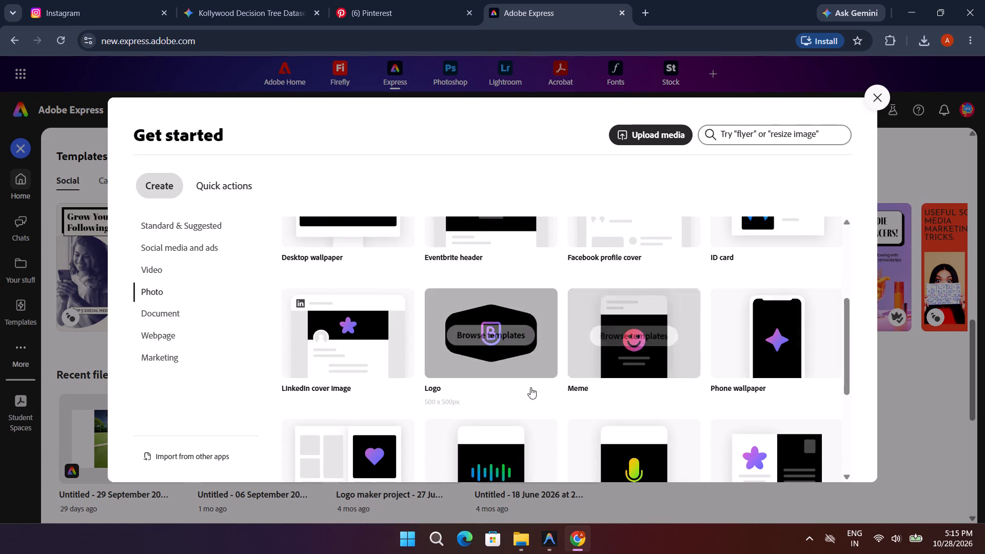
pyautogui.scroll(3, 506, 387)
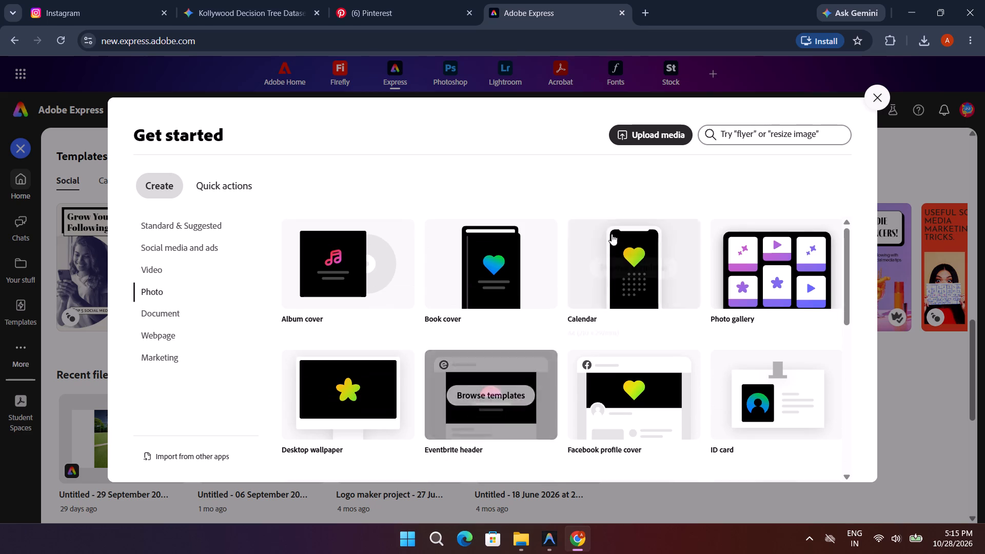
pyautogui.click(641, 136)
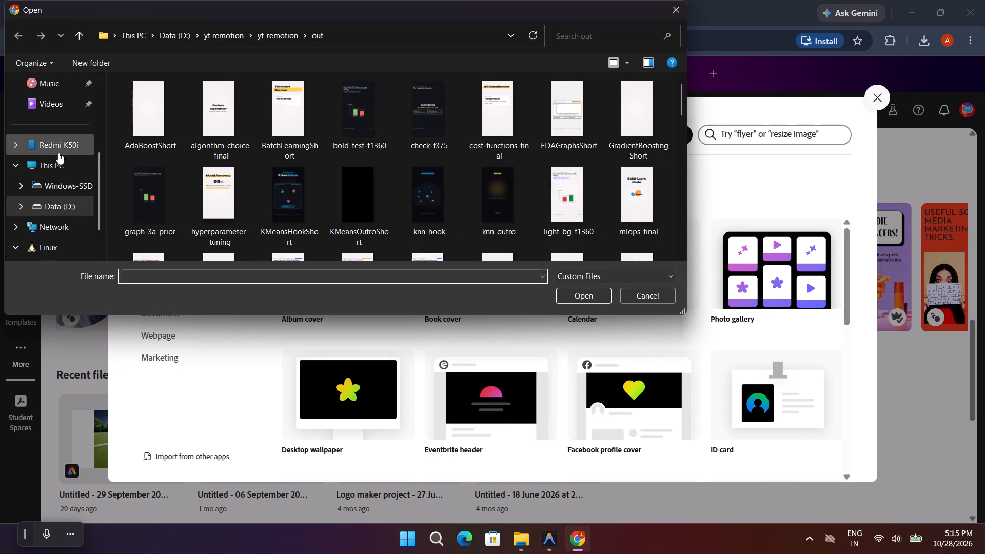
pyautogui.scroll(4, 52, 164)
pyautogui.click(58, 171)
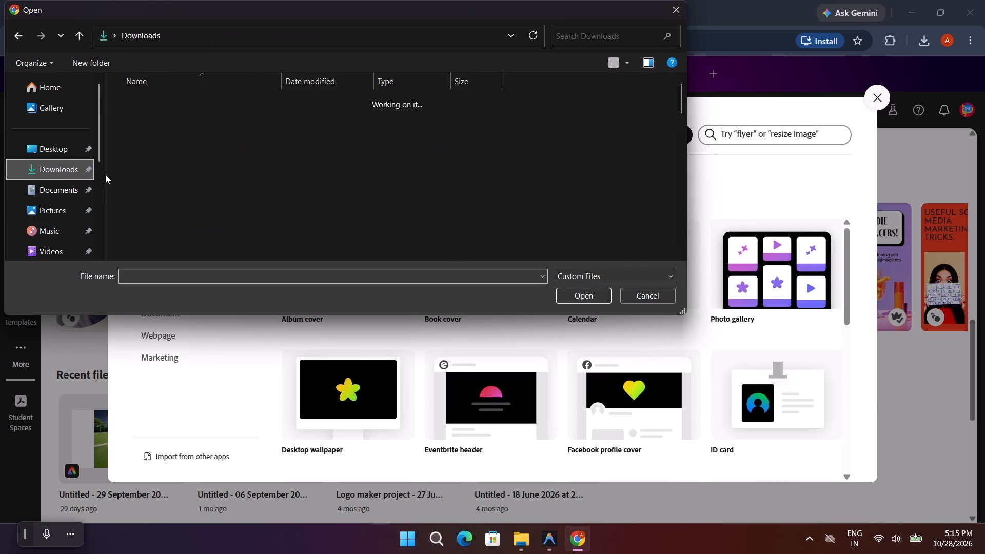
pyautogui.keyDown('ctrl'); pyautogui.click(198, 190); pyautogui.keyUp('ctrl')
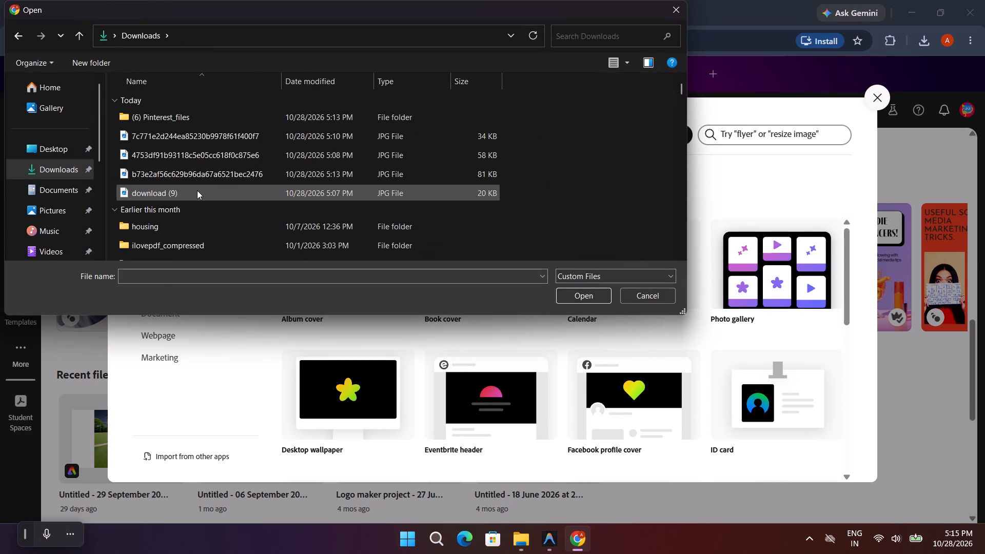
pyautogui.keyDown('ctrl'); pyautogui.click(196, 175); pyautogui.keyUp('ctrl')
pyautogui.keyDown('ctrl'); pyautogui.click(186, 154); pyautogui.keyUp('ctrl')
pyautogui.keyDown('ctrl'); pyautogui.click(185, 137); pyautogui.keyUp('ctrl')
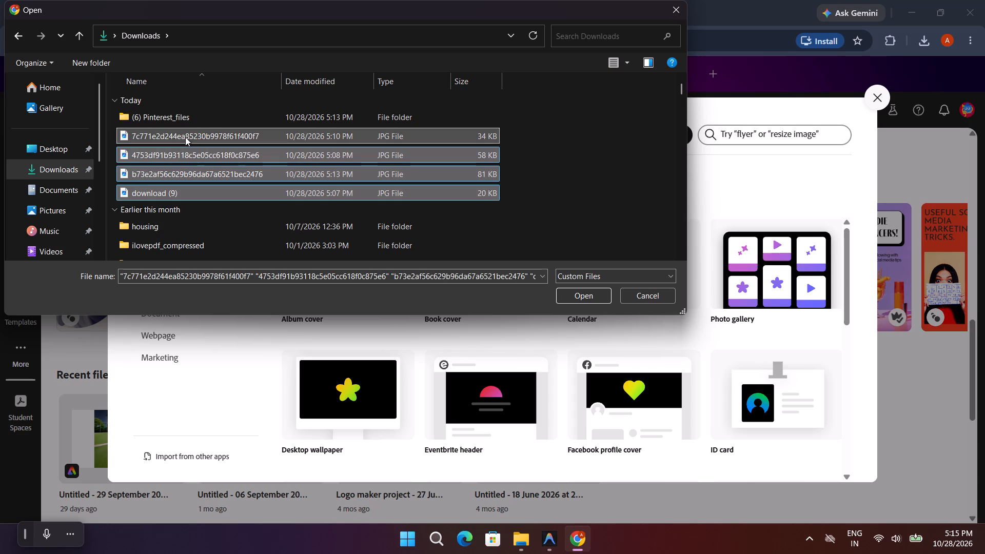
pyautogui.click(583, 290)
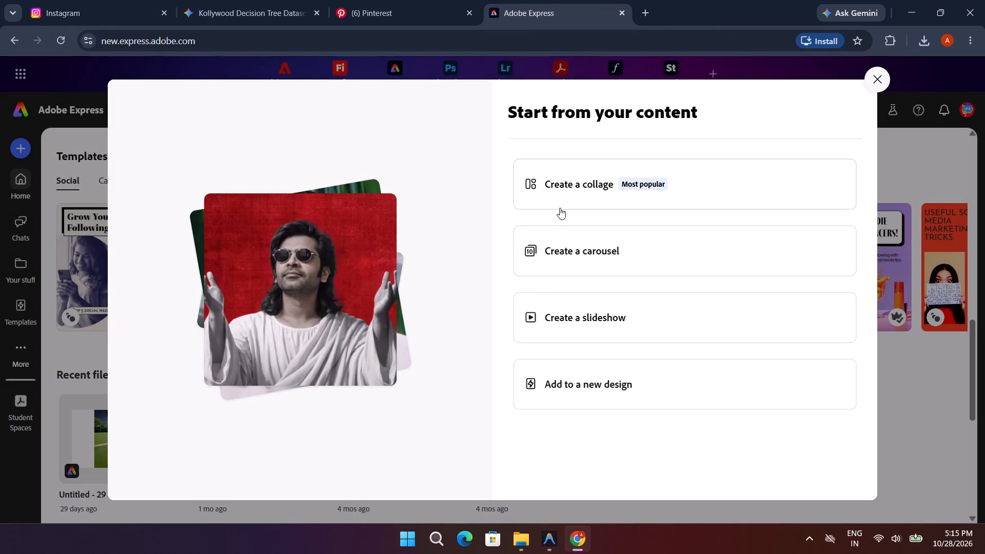
# Add the four uploaded images to a new design using the Logo size, 500 x 500px.
pyautogui.scroll(6, 587, 291)
pyautogui.click(557, 377)
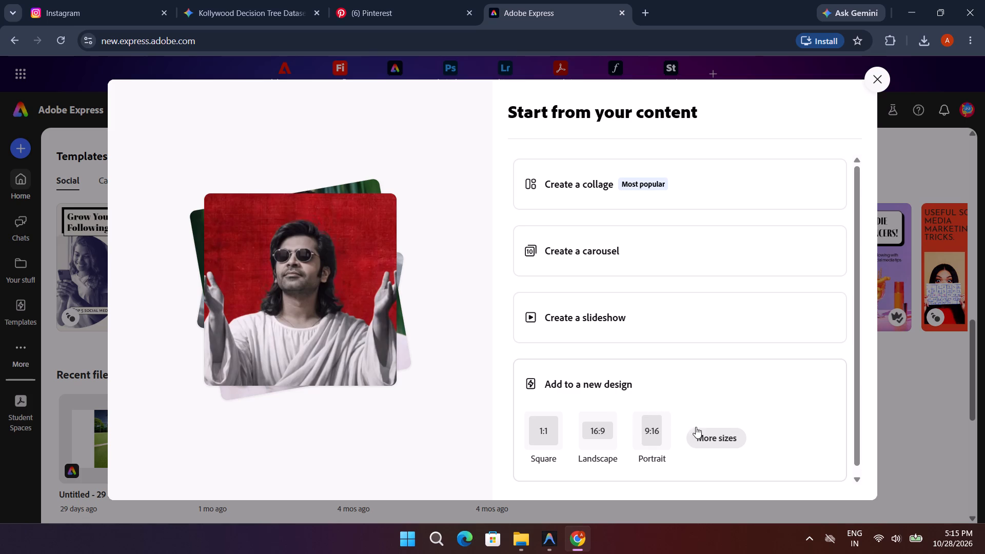
pyautogui.click(707, 434)
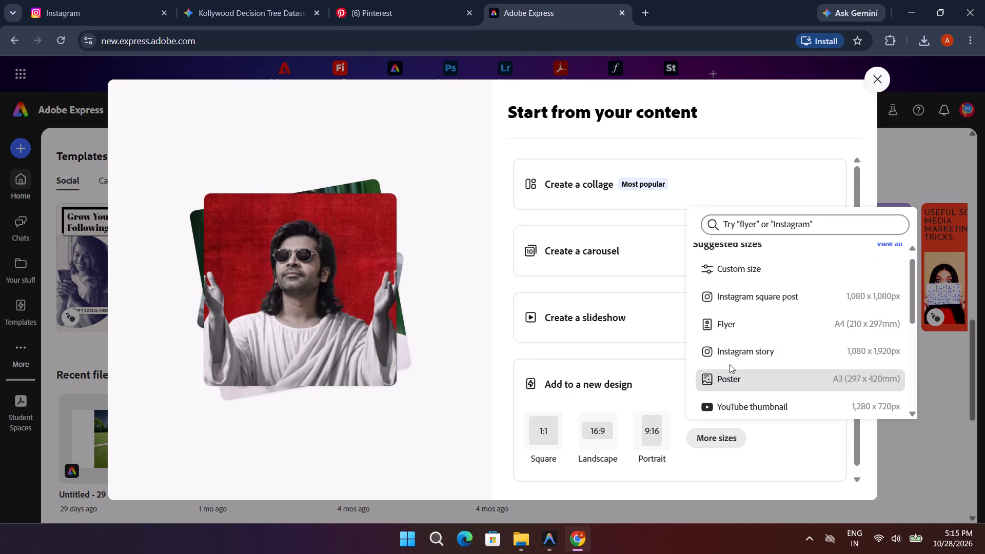
pyautogui.scroll(-5, 743, 391)
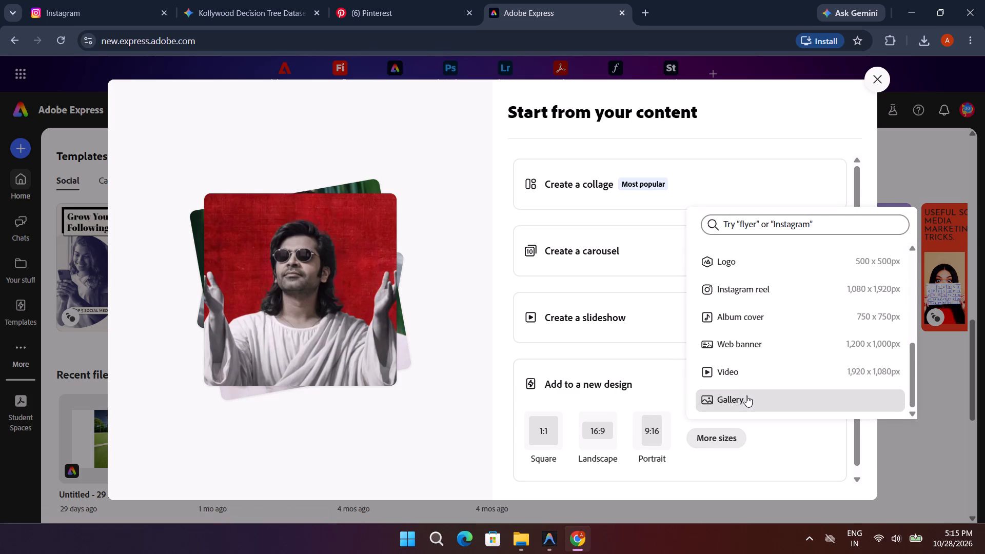
pyautogui.scroll(-3, 754, 398)
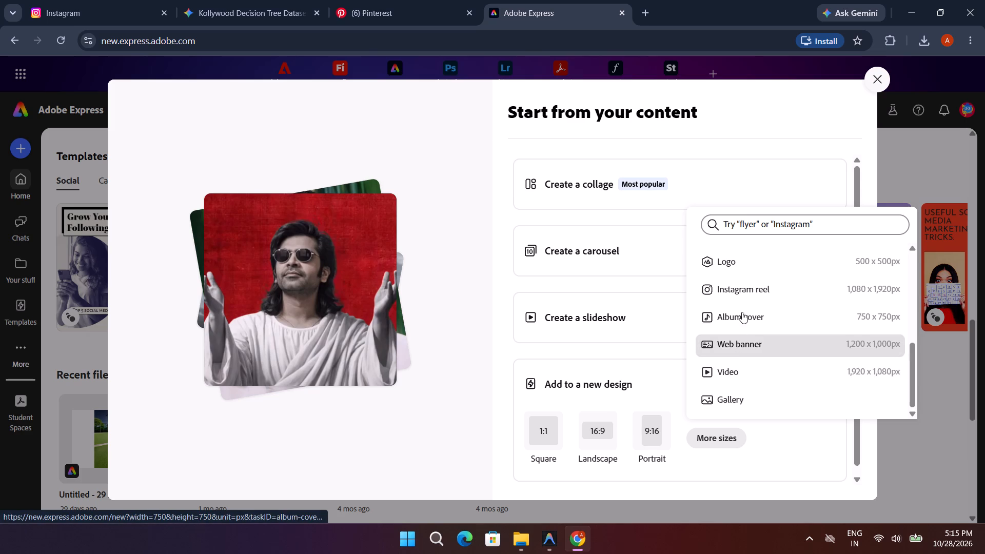
pyautogui.click(734, 264)
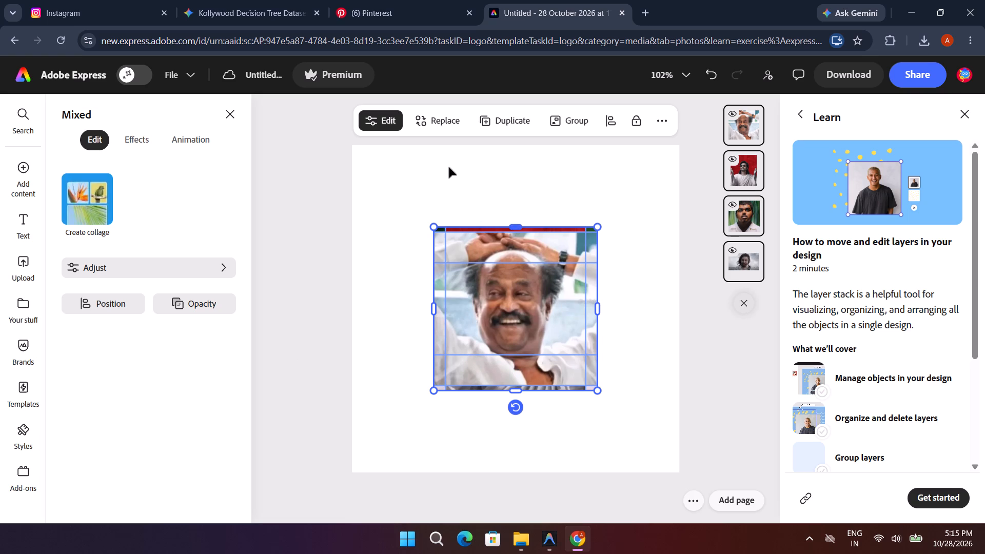
# Close the image editing options and duplicate the page holding the four stacked images.
pyautogui.click(376, 129)
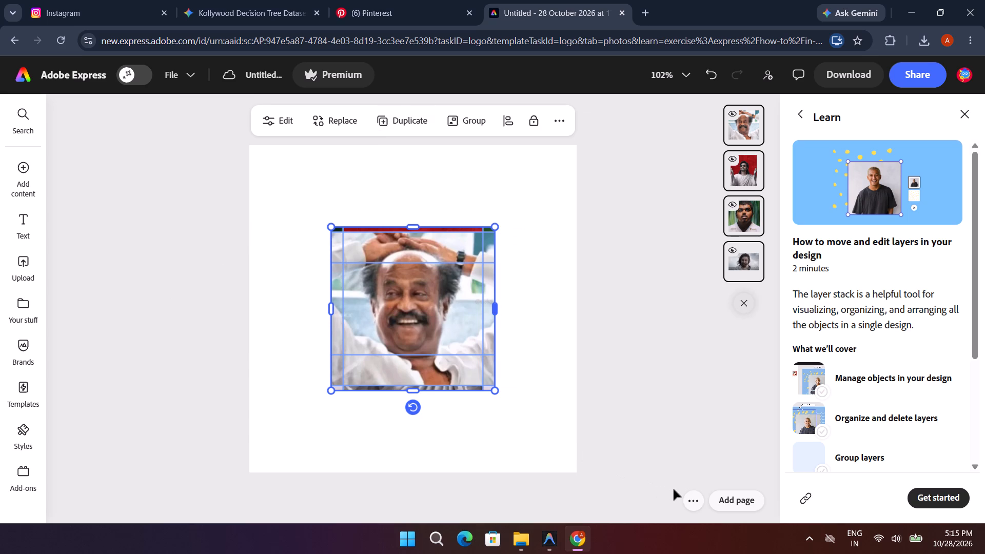
pyautogui.click(685, 501)
pyautogui.press('space')
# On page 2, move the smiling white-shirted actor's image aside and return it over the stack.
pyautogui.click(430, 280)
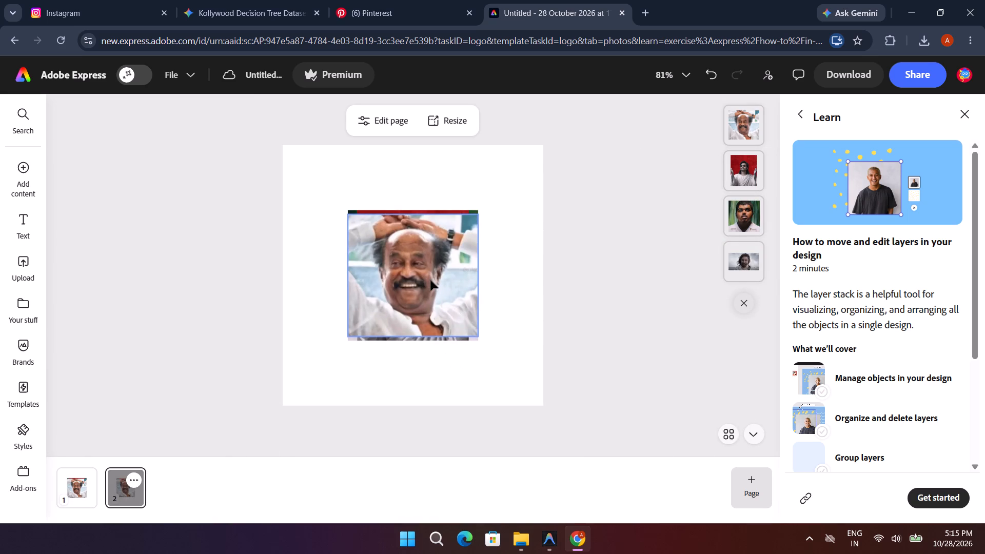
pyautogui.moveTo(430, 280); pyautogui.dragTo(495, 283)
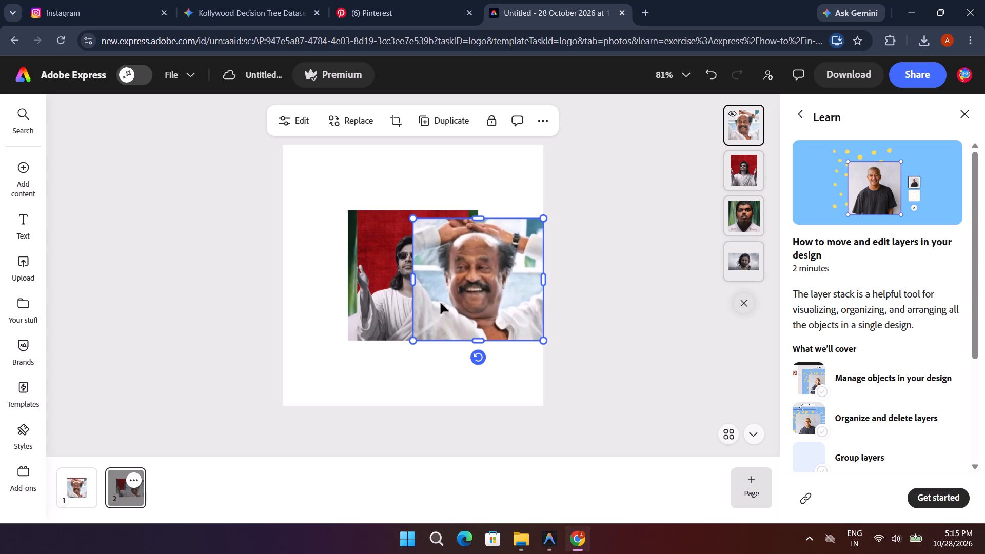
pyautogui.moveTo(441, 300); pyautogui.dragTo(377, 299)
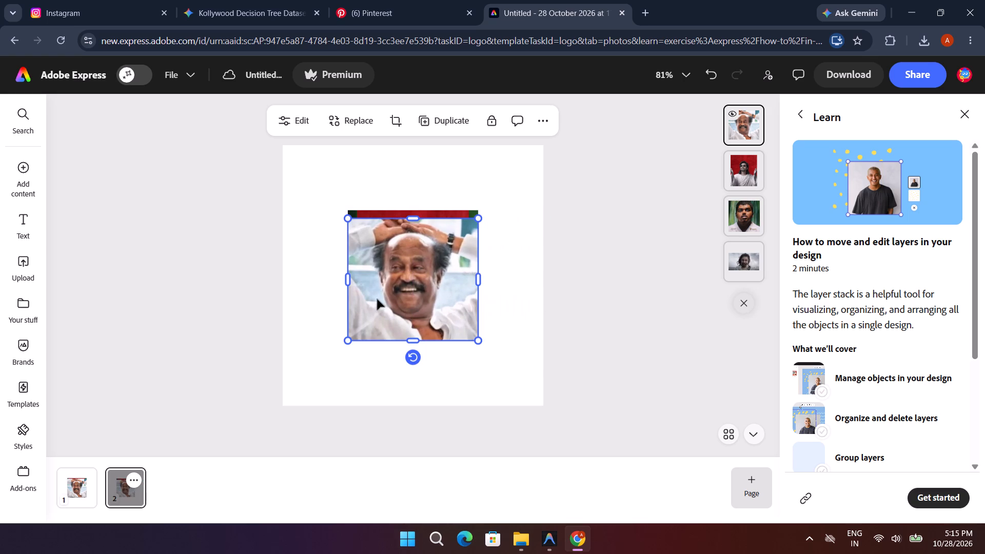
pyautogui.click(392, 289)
# Hide the top three image layers on page 2, leaving the long-haired actor against the grey sky.
pyautogui.click(738, 114)
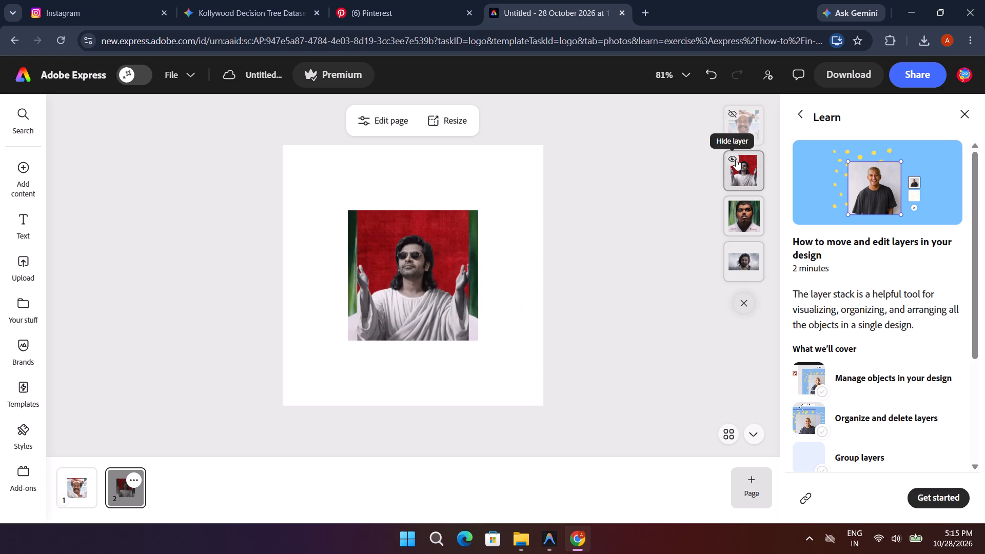
pyautogui.click(736, 159)
pyautogui.click(738, 213)
pyautogui.click(735, 209)
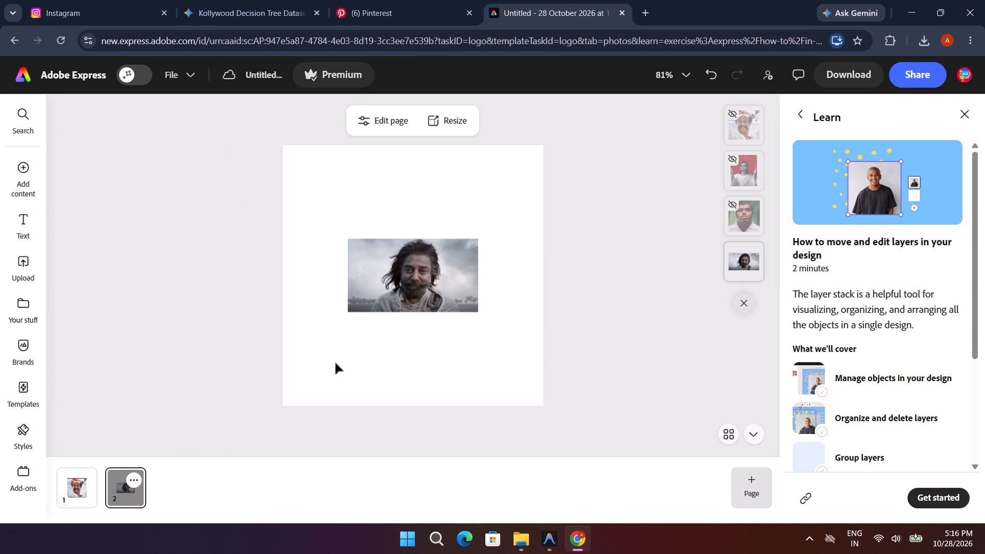
# View both pages in the grid overview and reopen page 2 for editing.
pyautogui.click(403, 301)
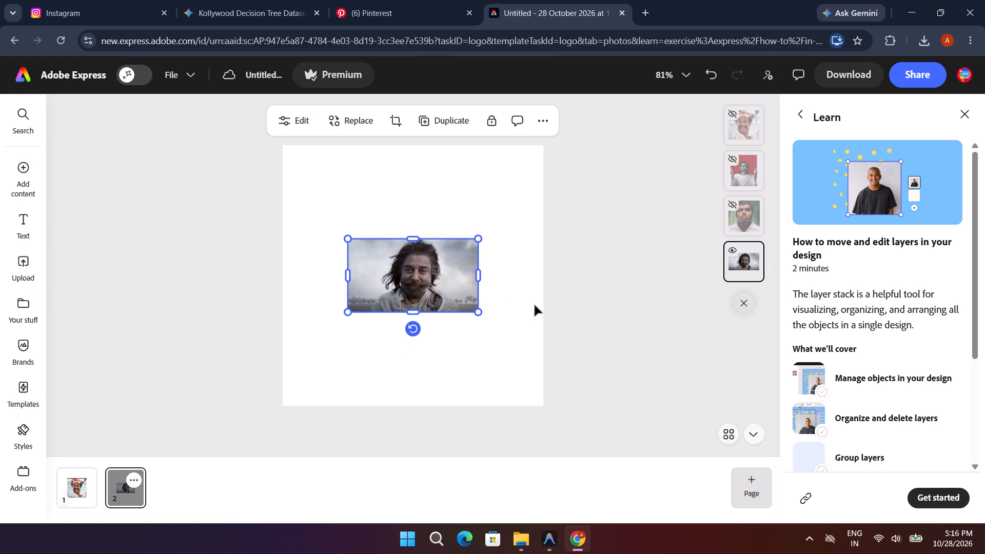
pyautogui.click(731, 429)
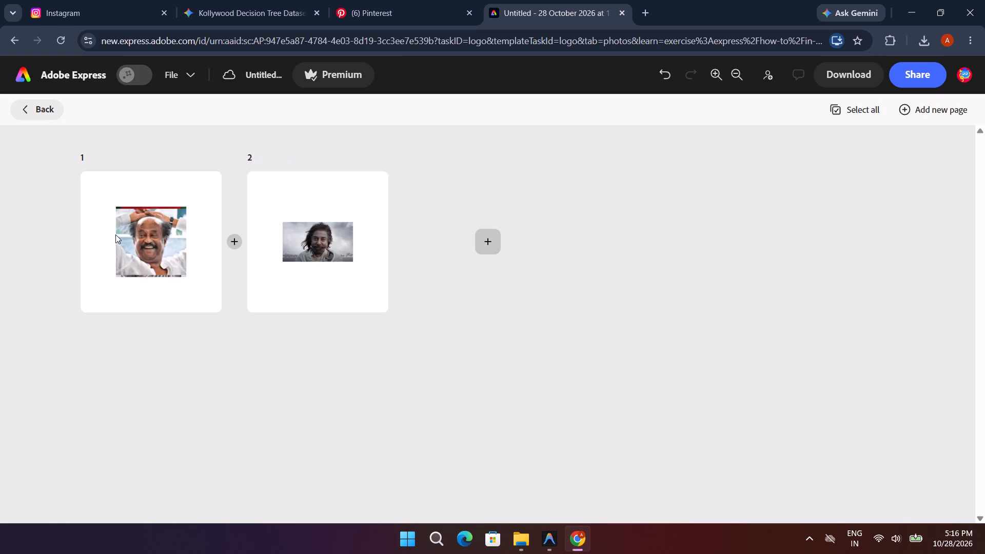
pyautogui.click(327, 254)
pyautogui.click(327, 254)
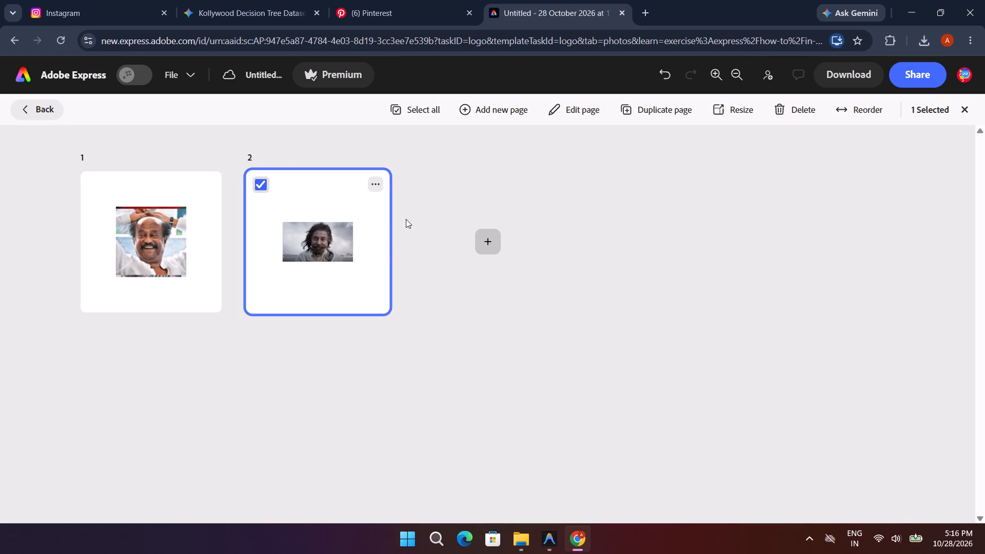
pyautogui.doubleClick(326, 225)
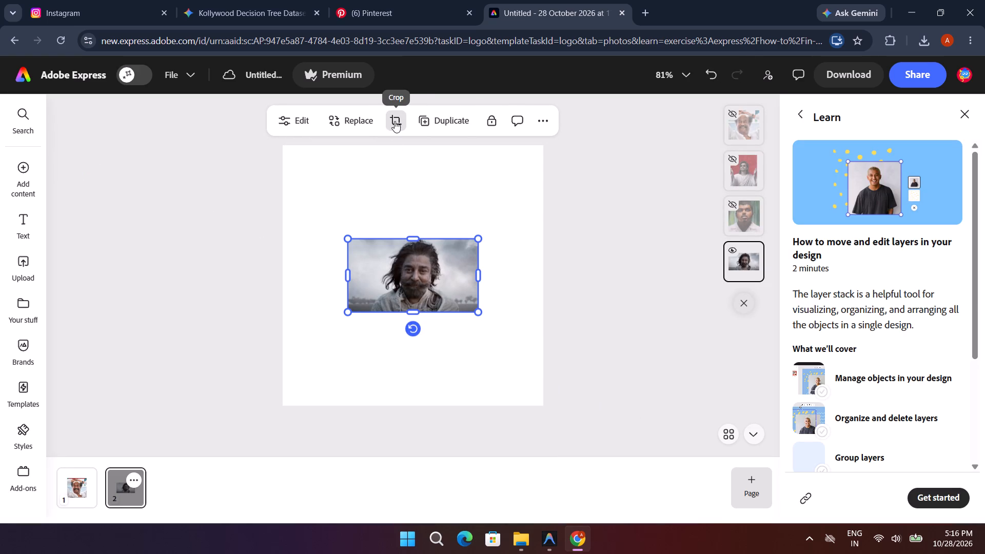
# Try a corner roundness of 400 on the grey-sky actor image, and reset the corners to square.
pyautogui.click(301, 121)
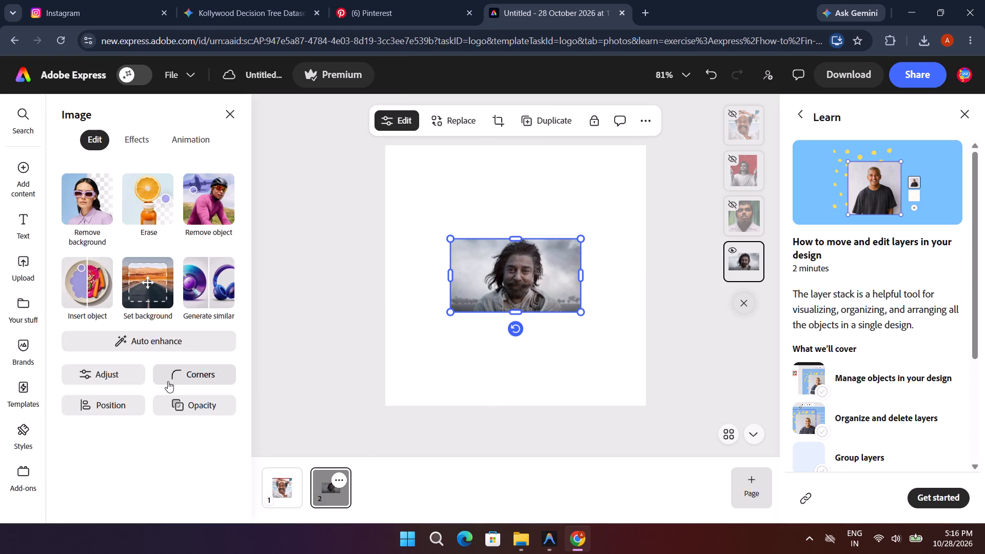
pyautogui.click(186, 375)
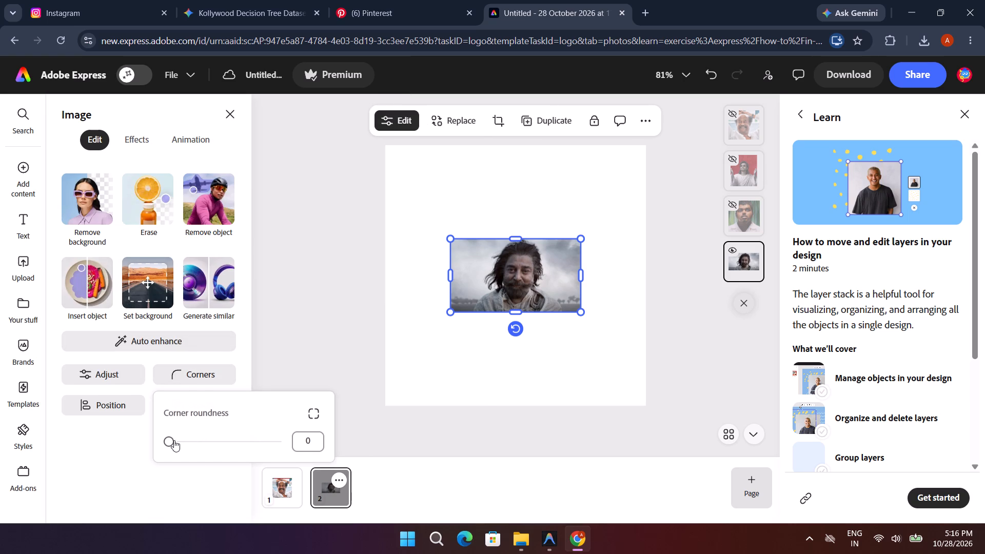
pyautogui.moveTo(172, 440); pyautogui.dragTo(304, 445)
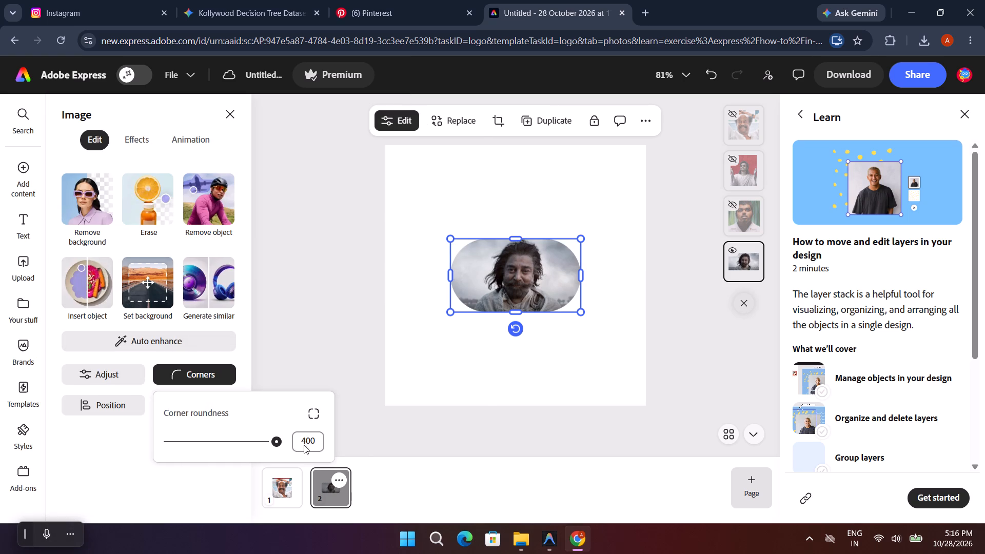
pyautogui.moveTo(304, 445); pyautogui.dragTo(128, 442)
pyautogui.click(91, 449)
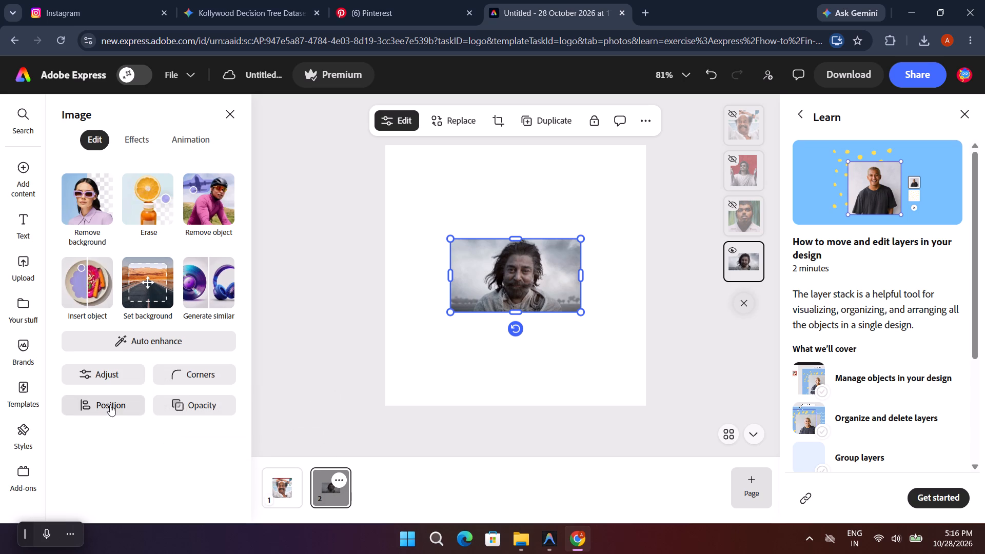
# Apply Auto enhance to the grey-sky actor image on page 2.
pyautogui.click(136, 342)
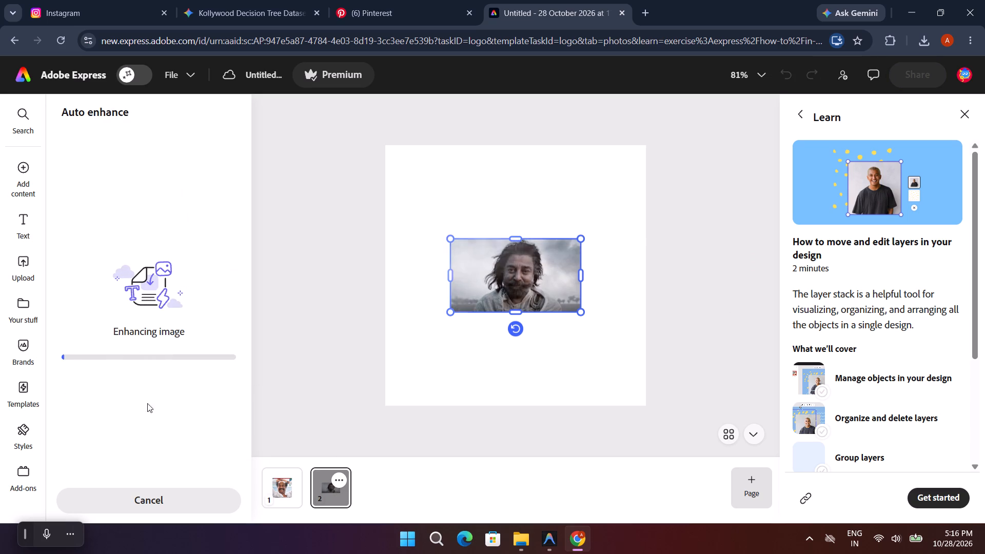
pyautogui.click(153, 495)
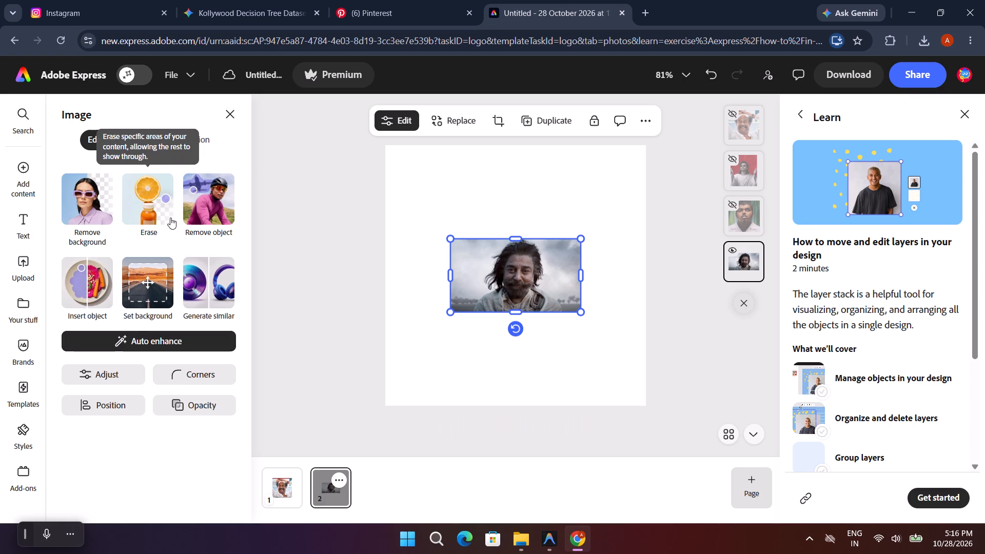
# Remove the background from the grey-sky actor image on page 2.
pyautogui.click(86, 208)
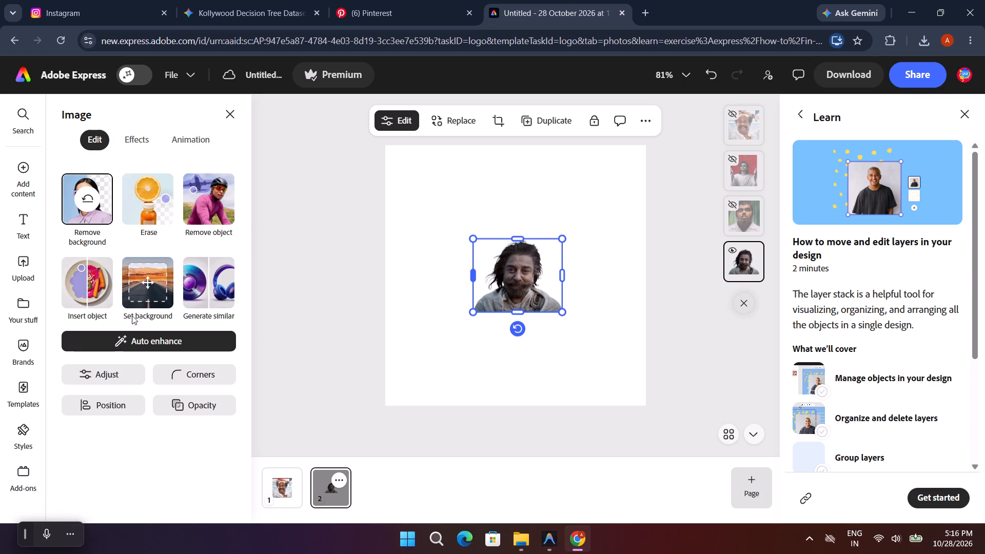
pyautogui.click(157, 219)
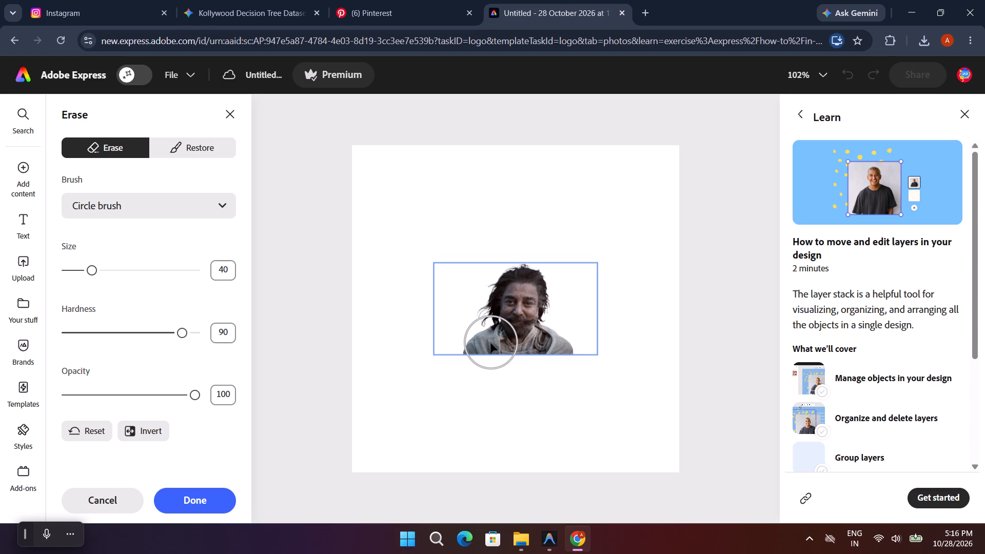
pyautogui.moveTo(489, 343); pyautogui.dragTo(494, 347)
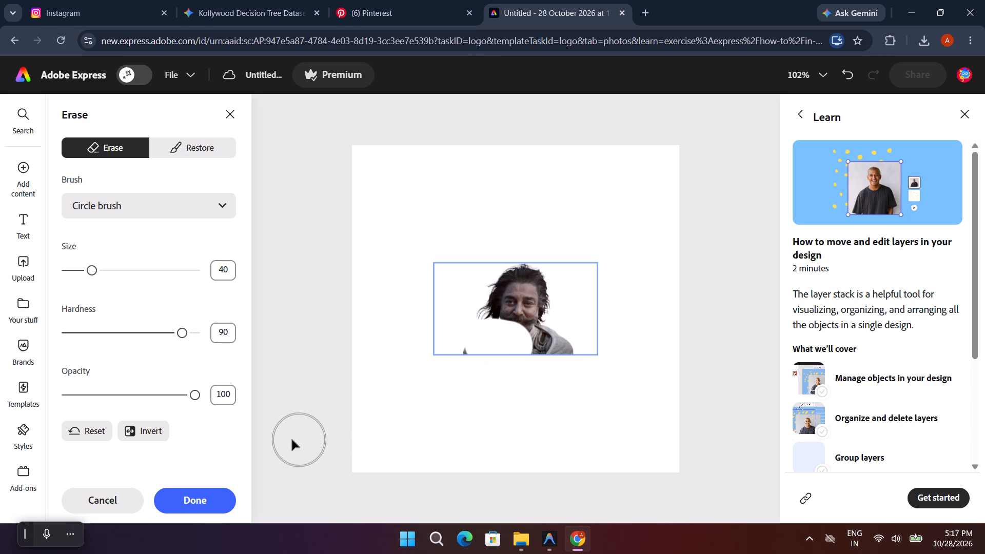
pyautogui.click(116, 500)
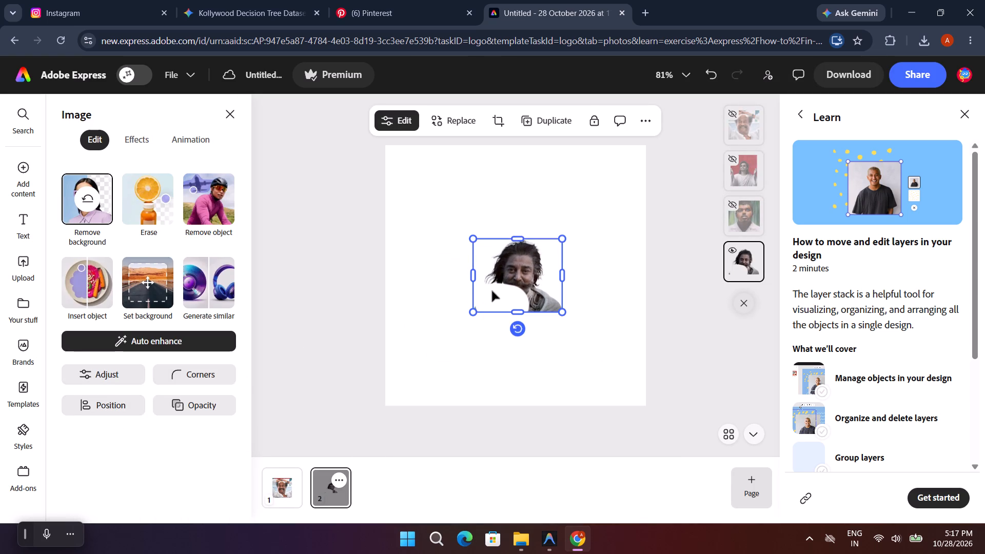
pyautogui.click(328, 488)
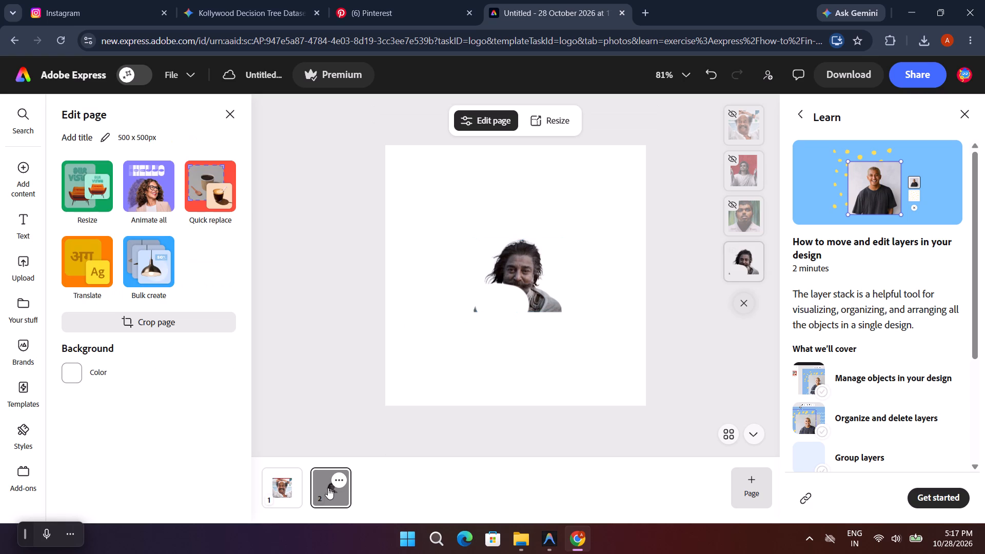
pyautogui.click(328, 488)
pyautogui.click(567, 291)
# Erase the shoulders and clothing below the long-haired actor's head, using the circle brush at size 14.
pyautogui.click(518, 287)
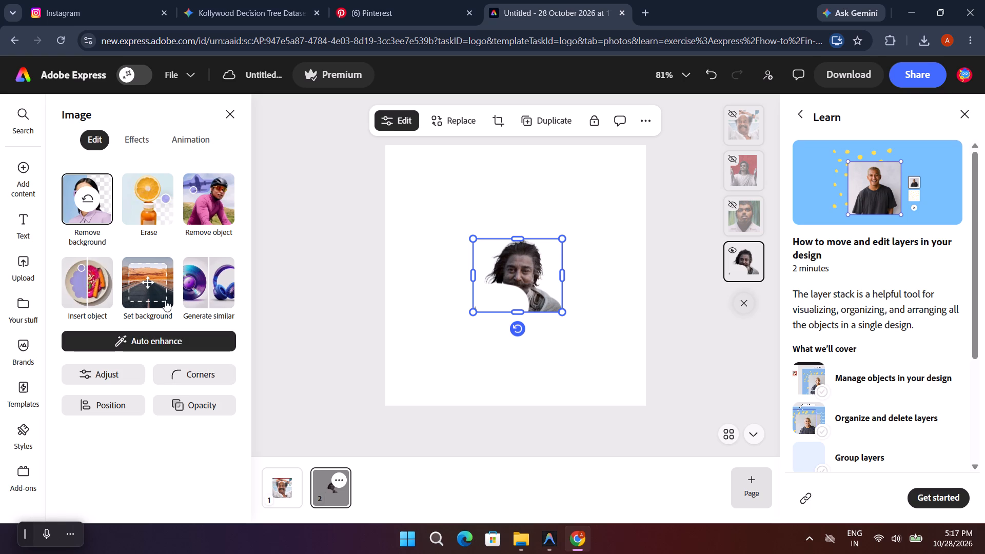
pyautogui.click(159, 216)
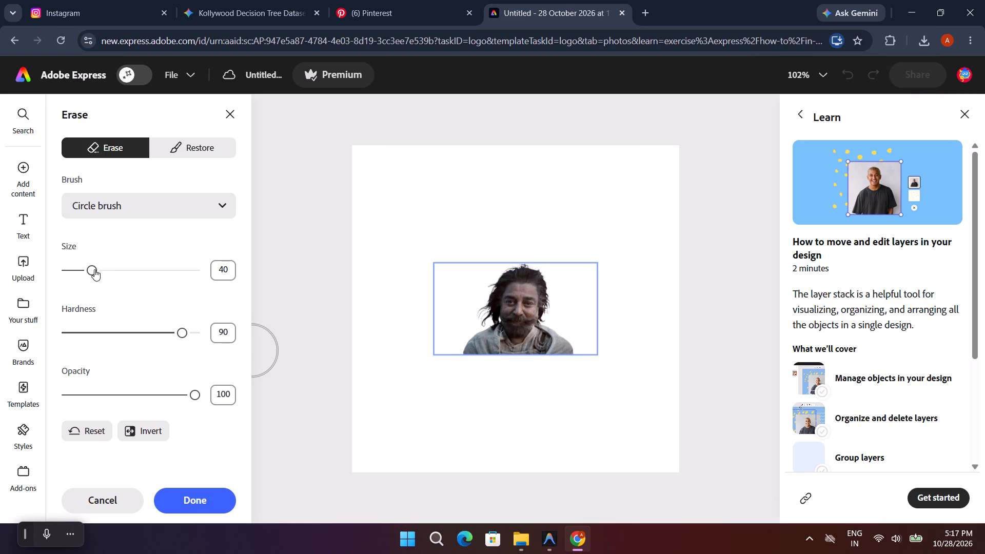
pyautogui.moveTo(94, 269); pyautogui.dragTo(70, 276)
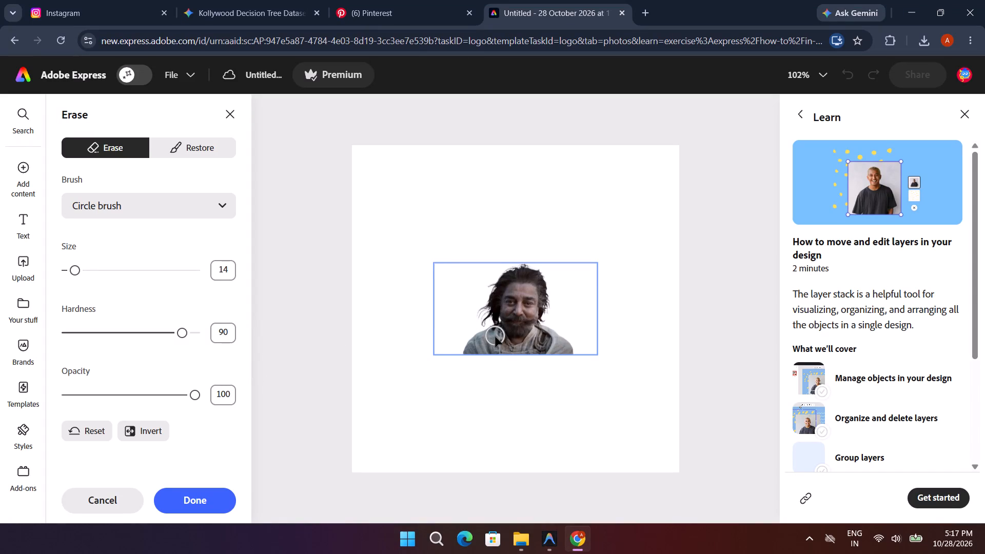
pyautogui.moveTo(78, 271); pyautogui.dragTo(71, 272)
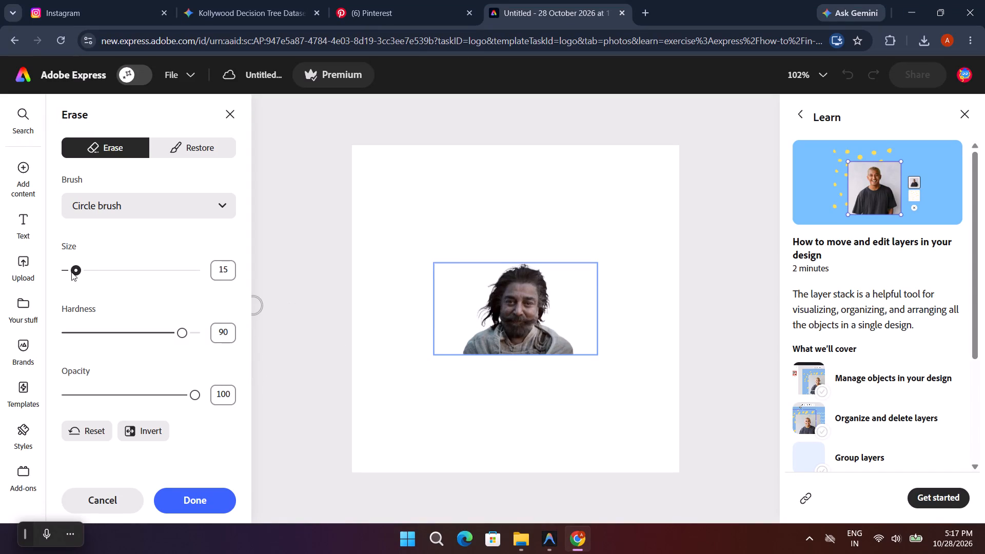
pyautogui.moveTo(71, 272); pyautogui.dragTo(71, 273)
pyautogui.moveTo(468, 352); pyautogui.dragTo(487, 350)
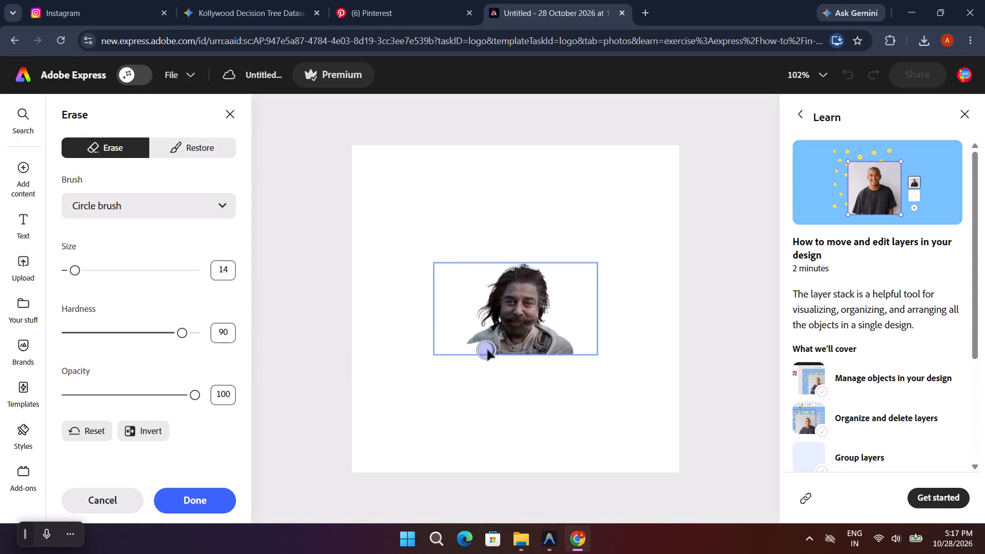
pyautogui.moveTo(487, 350); pyautogui.dragTo(542, 340)
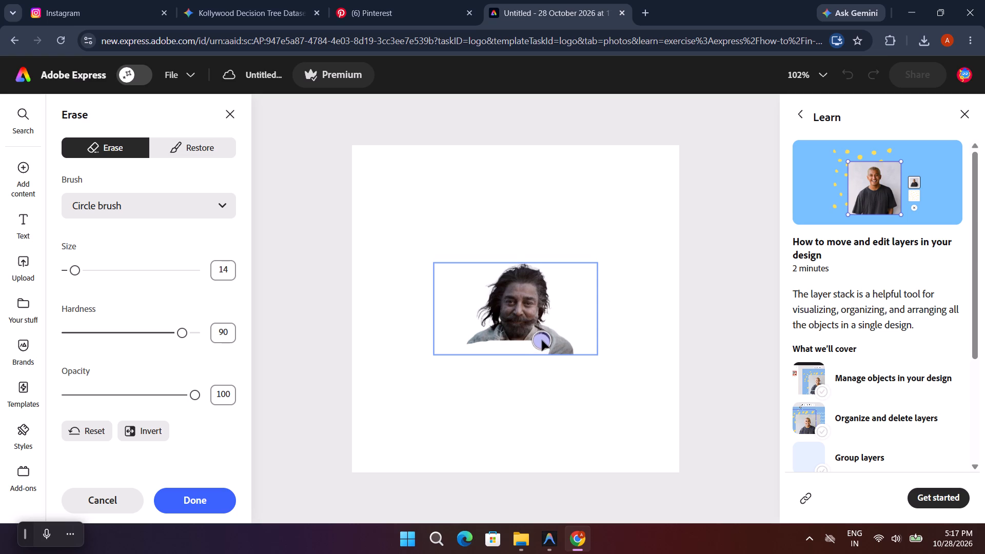
pyautogui.moveTo(542, 340); pyautogui.dragTo(560, 357)
pyautogui.moveTo(560, 357); pyautogui.dragTo(542, 337)
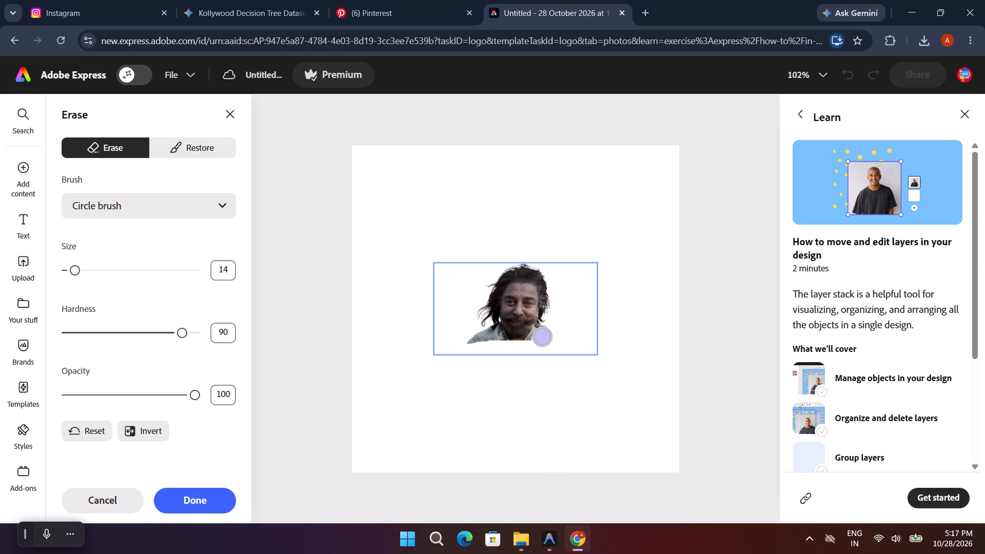
pyautogui.moveTo(542, 337); pyautogui.dragTo(502, 351)
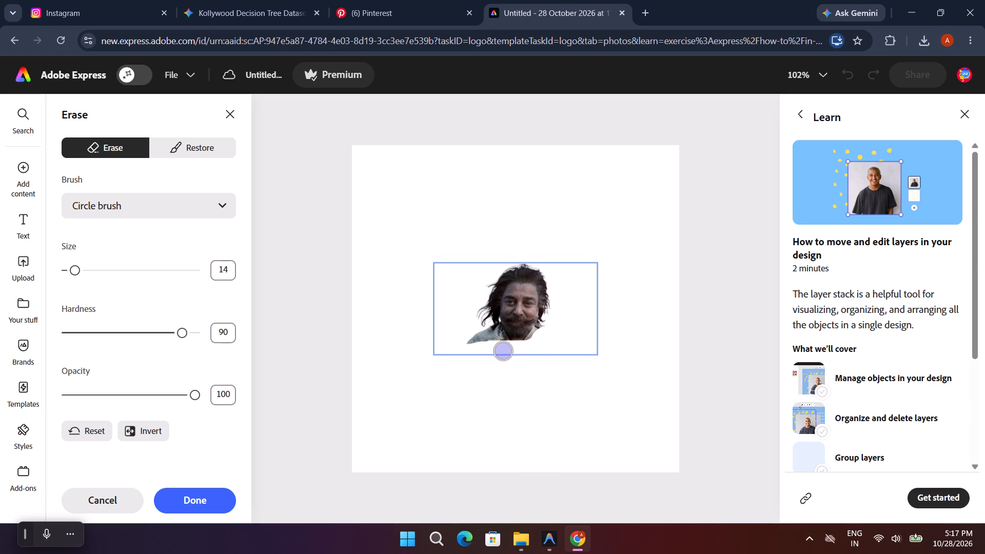
pyautogui.moveTo(502, 351); pyautogui.dragTo(488, 336)
# Erase the clothing remnants along the jaw and beneath the beard, following the outline of the face.
pyautogui.moveTo(488, 336); pyautogui.dragTo(498, 343)
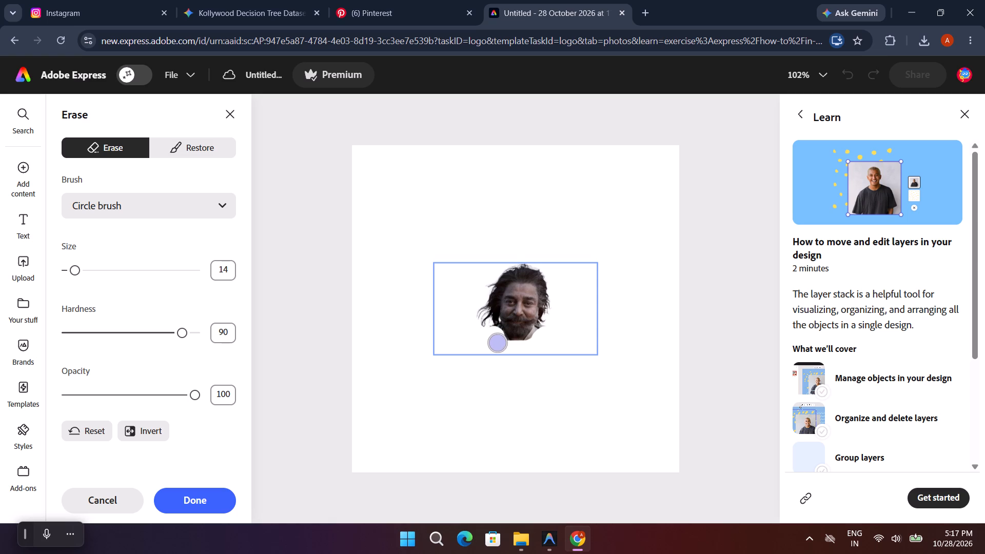
pyautogui.moveTo(498, 343); pyautogui.dragTo(521, 347)
pyautogui.moveTo(521, 347); pyautogui.dragTo(537, 339)
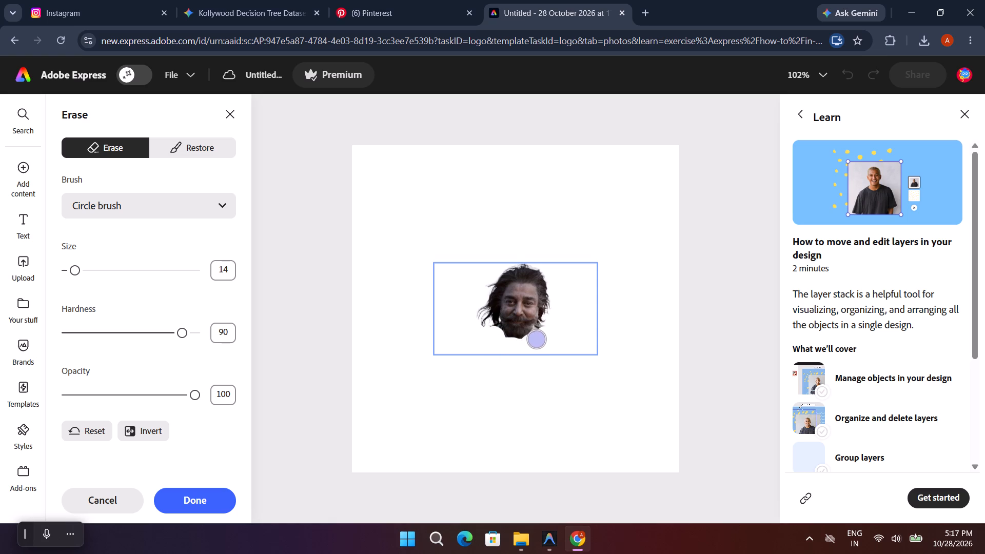
pyautogui.moveTo(537, 339); pyautogui.dragTo(538, 337)
pyautogui.moveTo(538, 337); pyautogui.dragTo(544, 329)
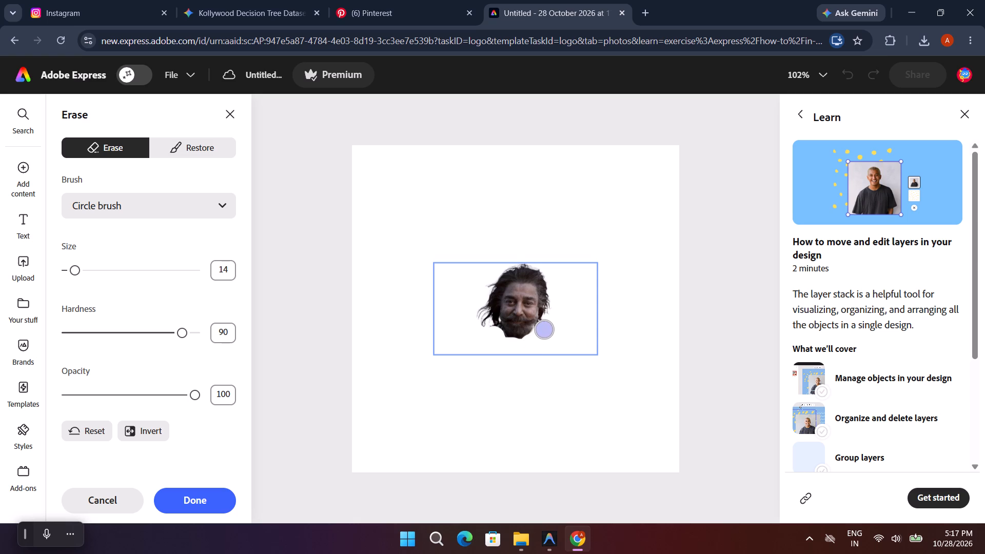
pyautogui.moveTo(544, 329); pyautogui.dragTo(547, 333)
pyautogui.moveTo(547, 333); pyautogui.dragTo(501, 338)
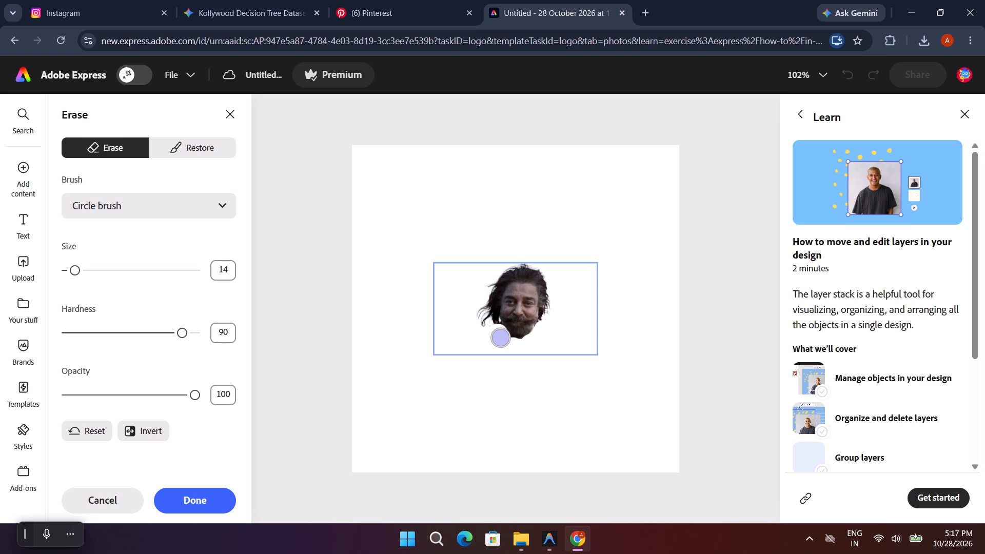
pyautogui.moveTo(501, 338); pyautogui.dragTo(520, 346)
# Erase the loose hair strands on both sides of the actor's head for a compact head cutout.
pyautogui.moveTo(479, 301); pyautogui.dragTo(484, 309)
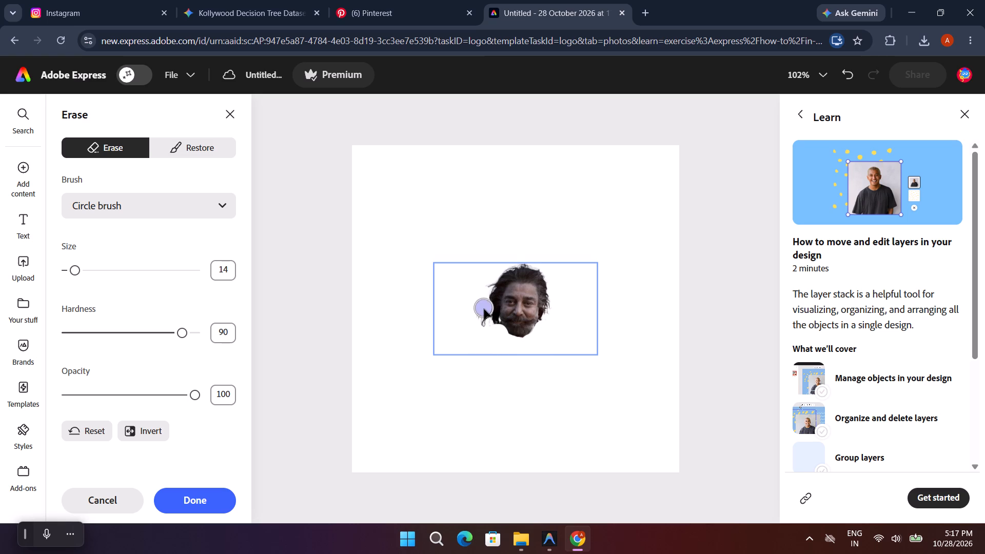
pyautogui.moveTo(484, 309); pyautogui.dragTo(494, 332)
pyautogui.moveTo(494, 332); pyautogui.dragTo(483, 306)
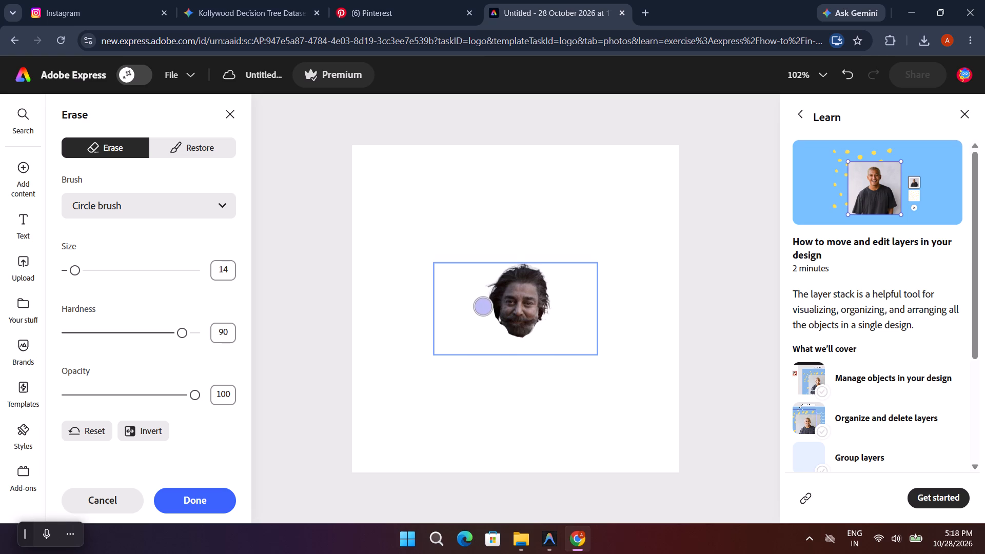
pyautogui.moveTo(483, 306); pyautogui.dragTo(485, 273)
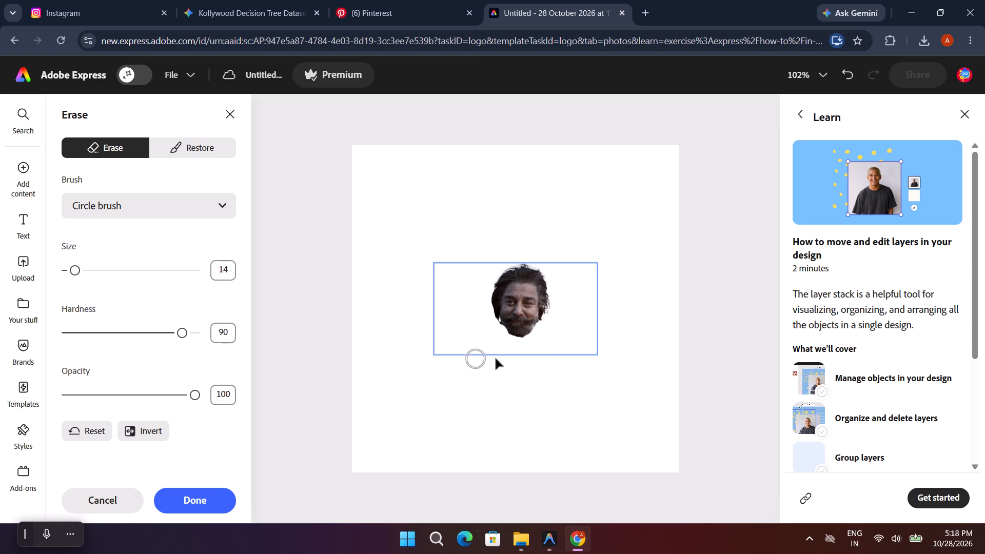
pyautogui.moveTo(555, 299); pyautogui.dragTo(555, 305)
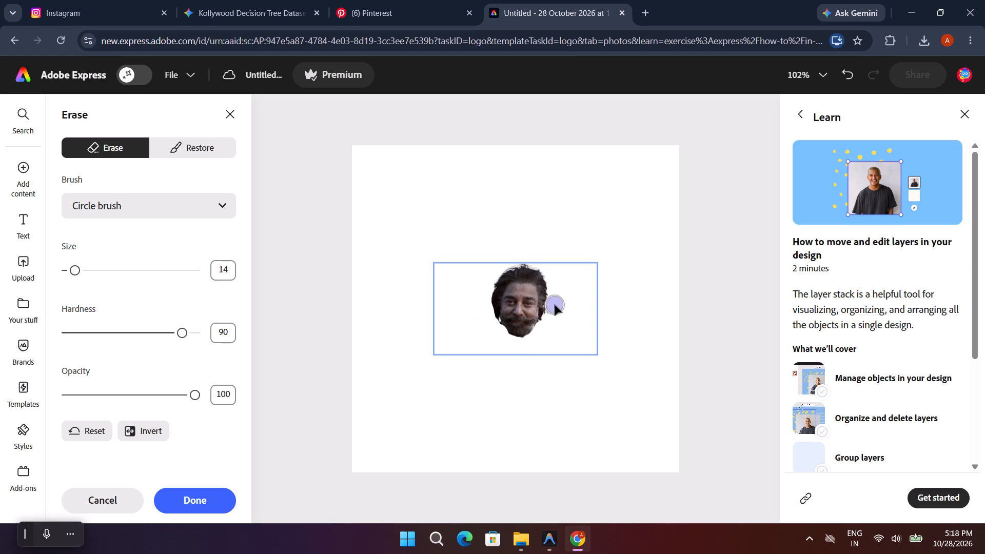
pyautogui.moveTo(555, 305); pyautogui.dragTo(547, 333)
# Restore the over-erased edges of the long-haired actor's jaw and beard with the circle brush at size 14.
pyautogui.click(215, 212)
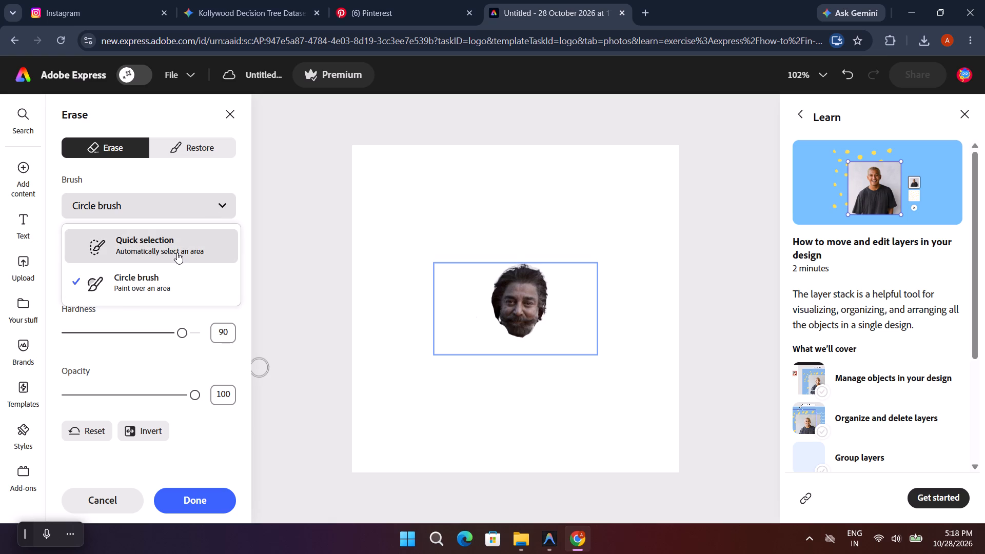
pyautogui.click(206, 148)
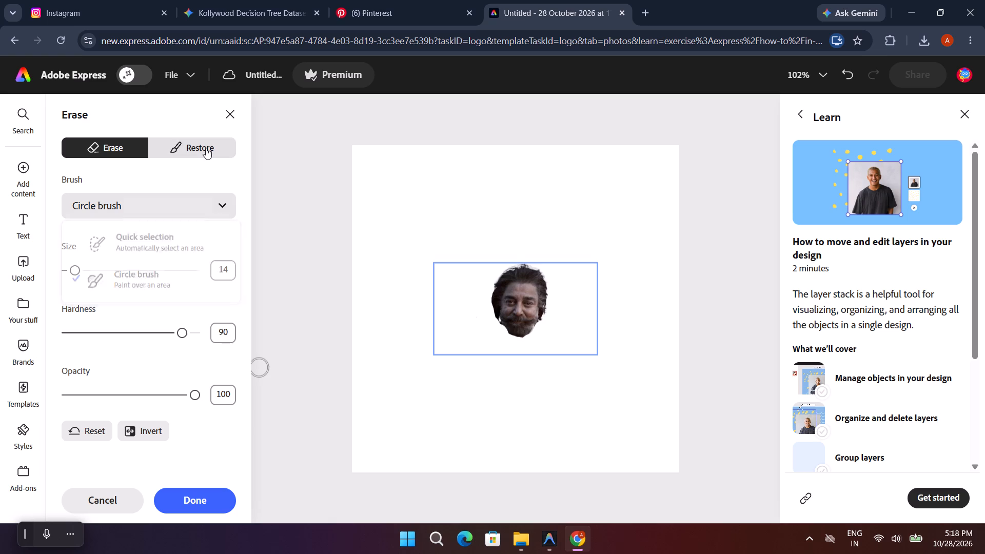
pyautogui.click(501, 324)
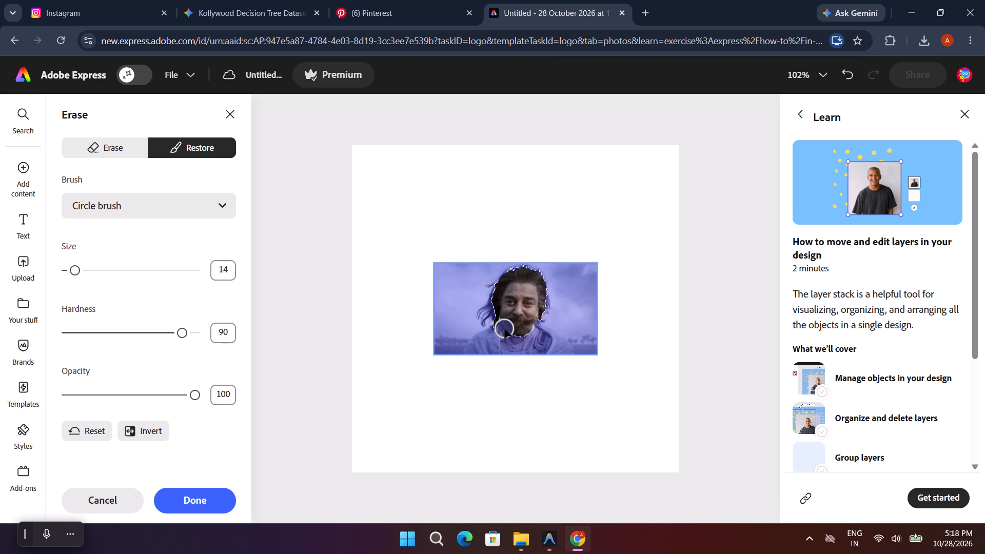
pyautogui.click(507, 333)
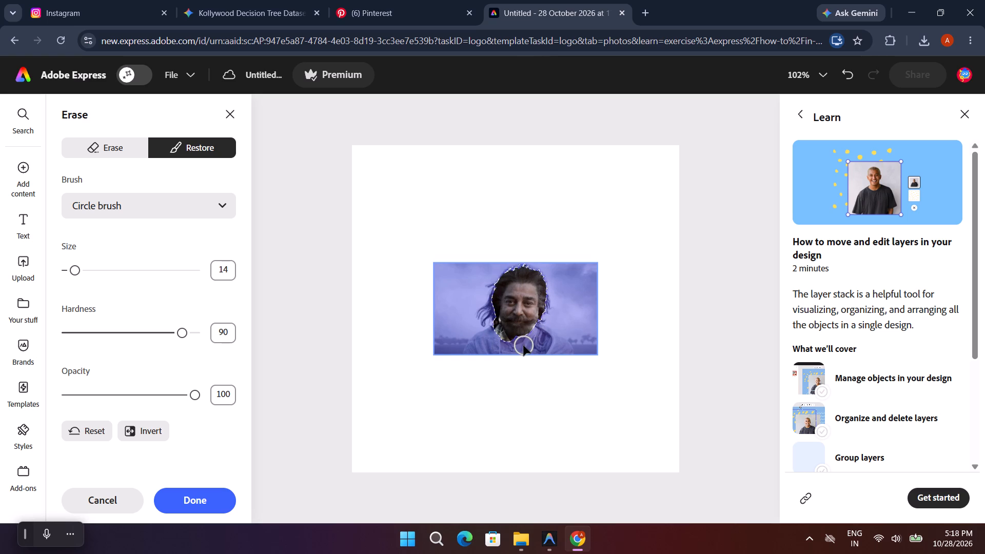
pyautogui.click(520, 341)
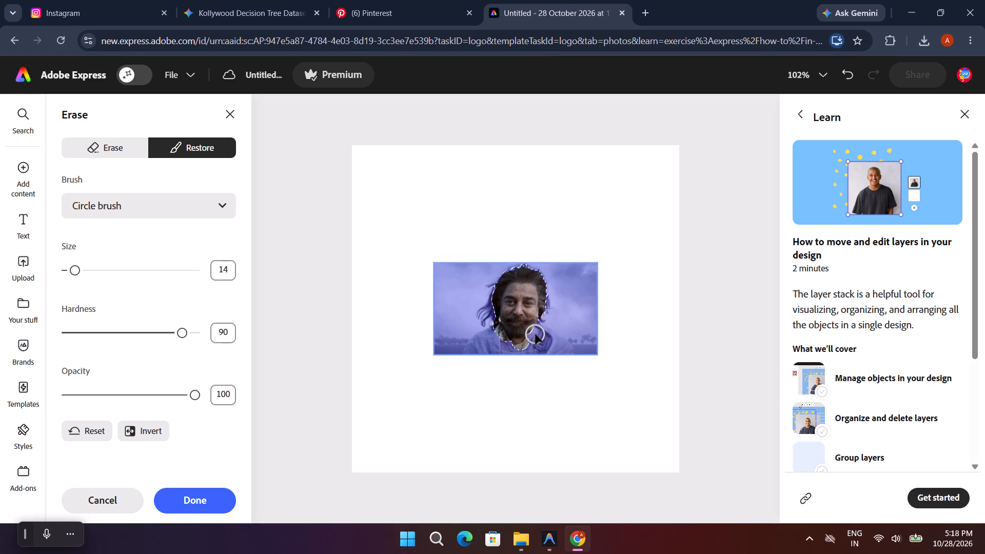
pyautogui.click(535, 334)
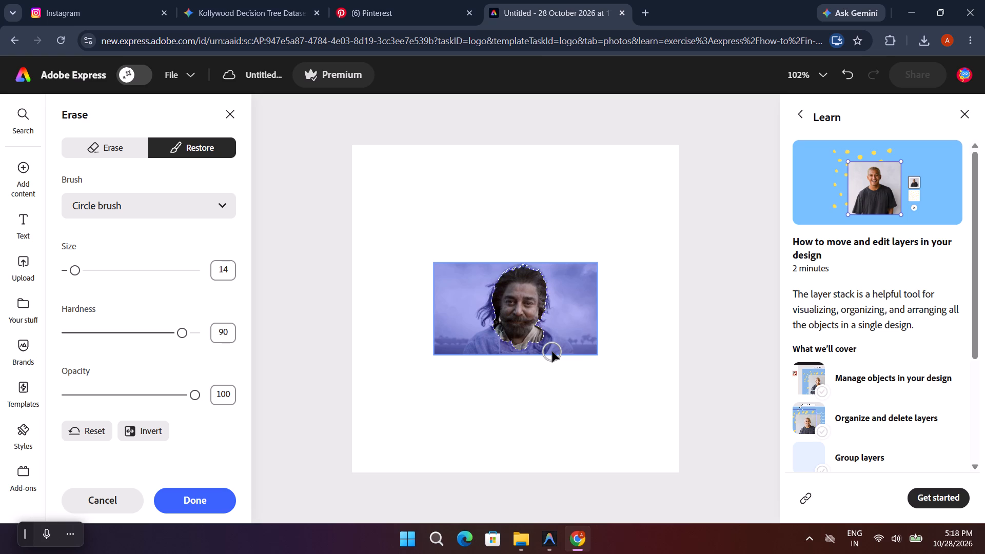
# Erase the restored clothing around the jaw and beneath the beard, following the face outline, and apply the finished head cutout.
pyautogui.keyDown('ctrl'); pyautogui.scroll(5, 552, 351); pyautogui.keyUp('ctrl')
pyautogui.scroll(1, 551, 349)
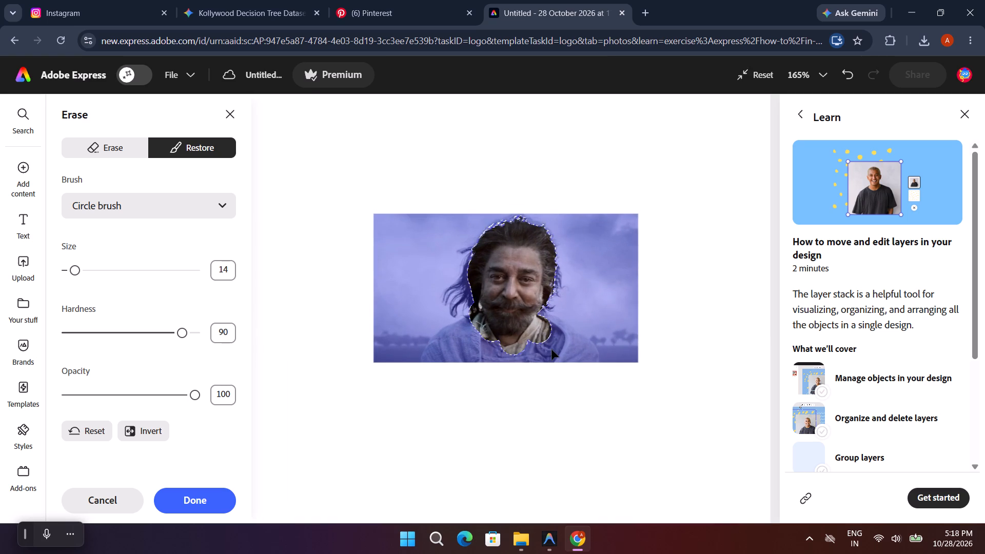
pyautogui.scroll(3, 551, 349)
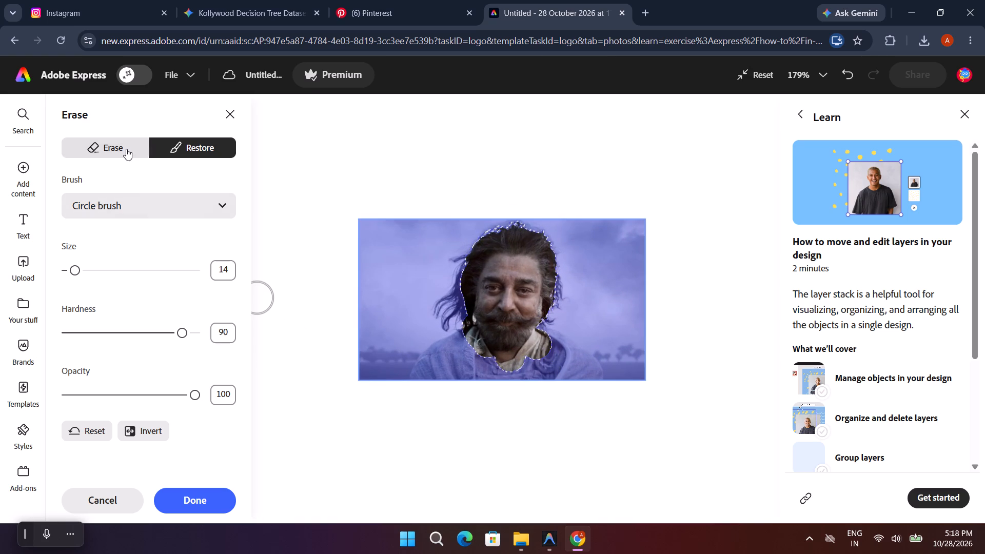
pyautogui.click(126, 149)
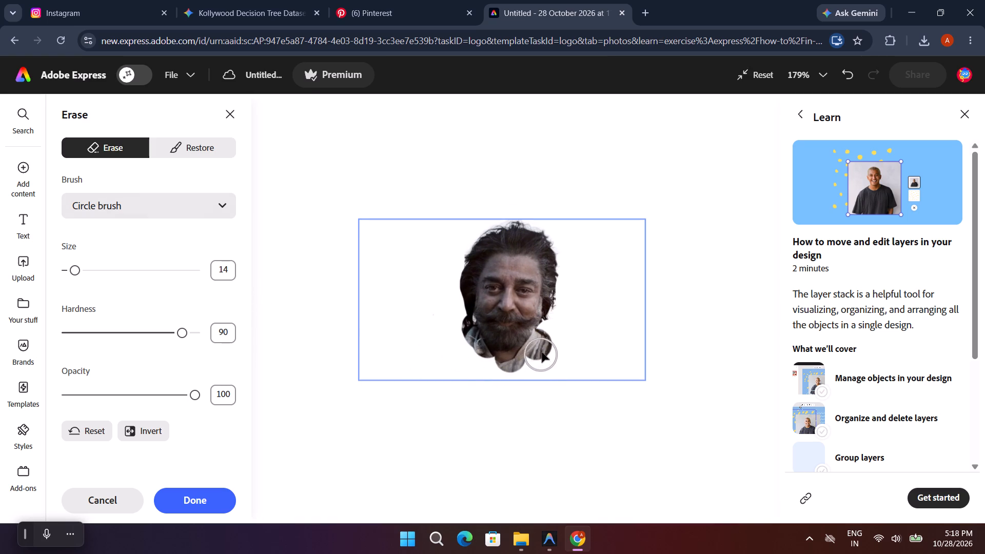
pyautogui.moveTo(547, 346); pyautogui.dragTo(529, 366)
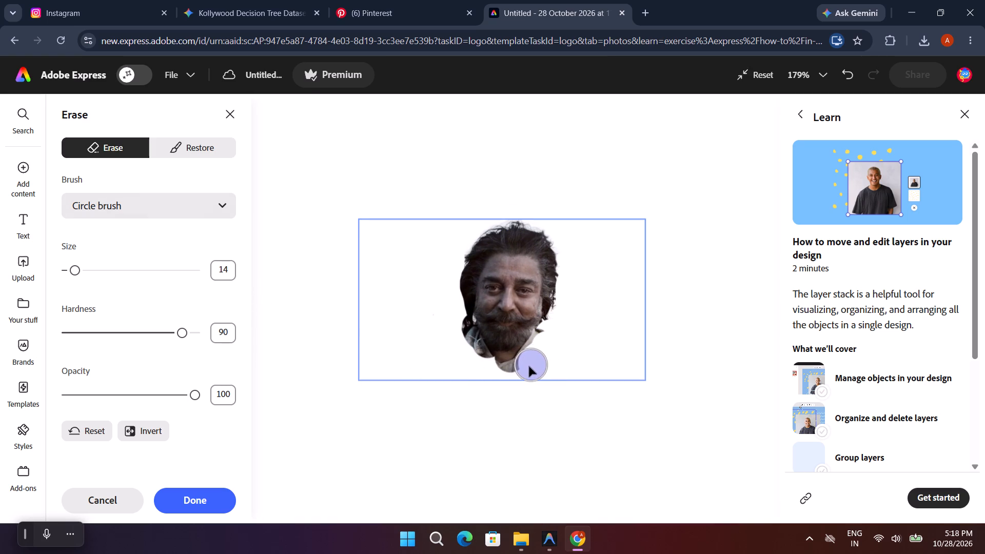
pyautogui.moveTo(529, 366); pyautogui.dragTo(465, 350)
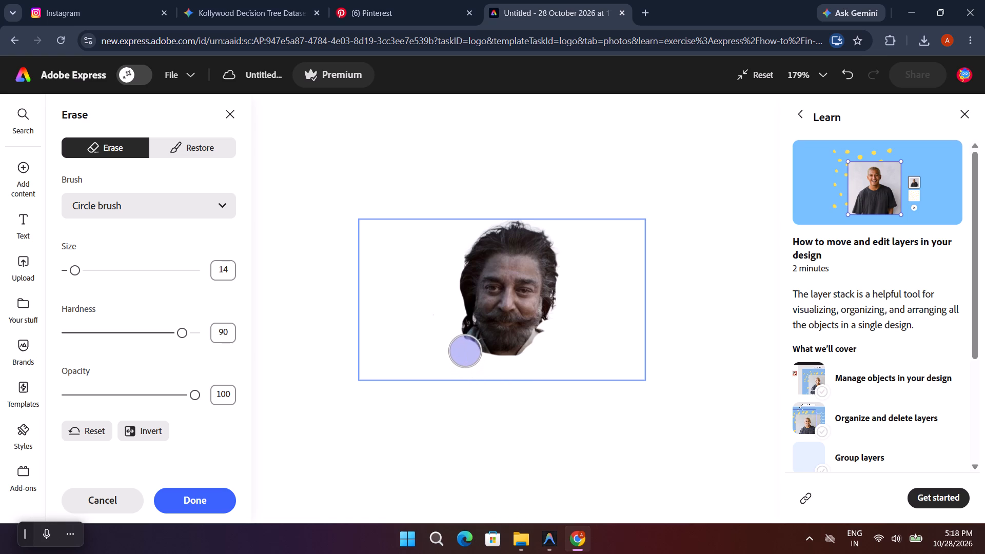
pyautogui.moveTo(465, 350); pyautogui.dragTo(469, 348)
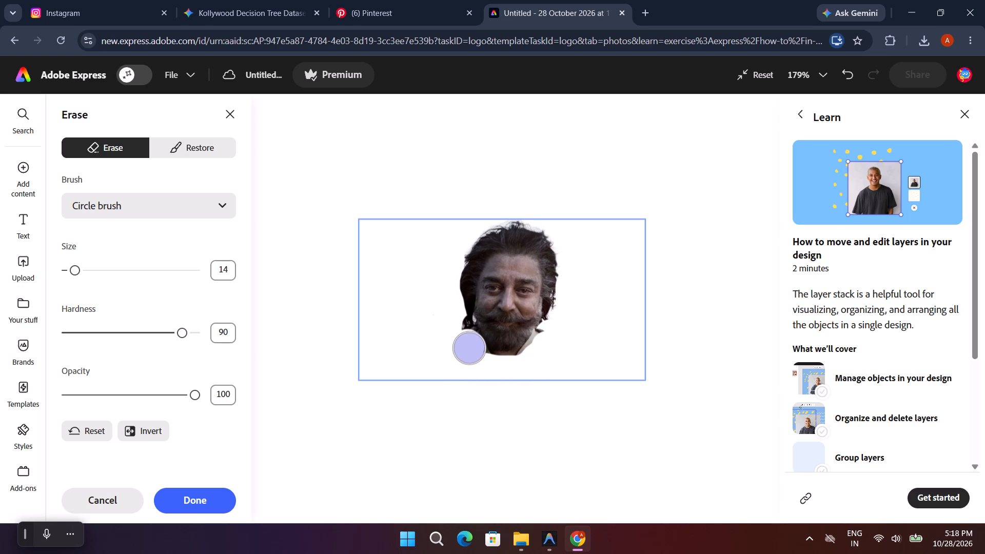
pyautogui.moveTo(469, 348); pyautogui.dragTo(533, 360)
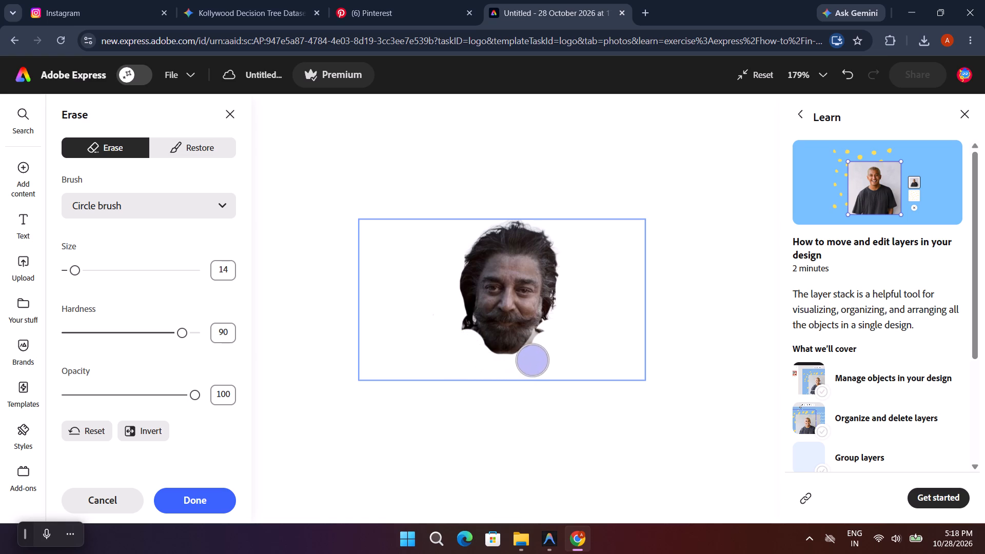
pyautogui.moveTo(533, 360); pyautogui.dragTo(543, 346)
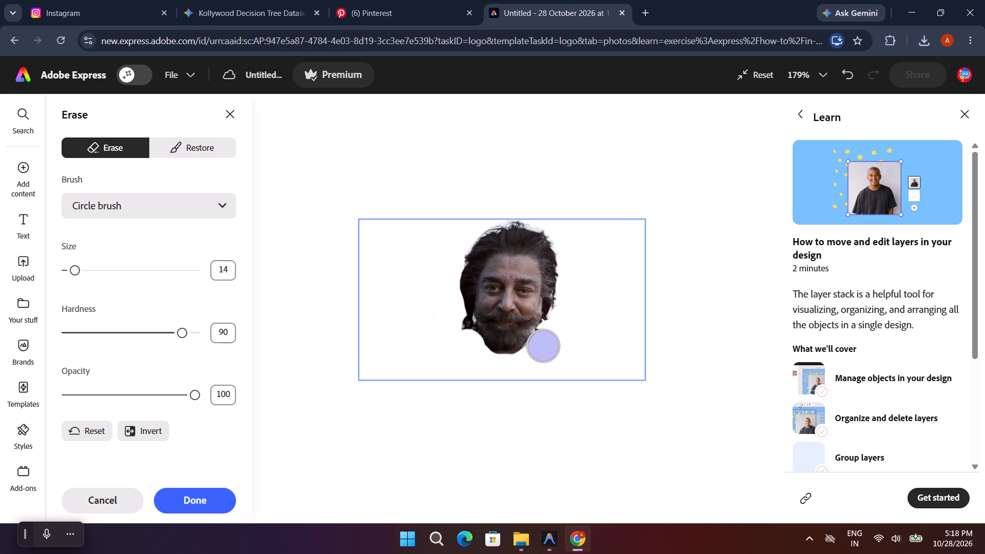
pyautogui.moveTo(543, 346); pyautogui.dragTo(485, 380)
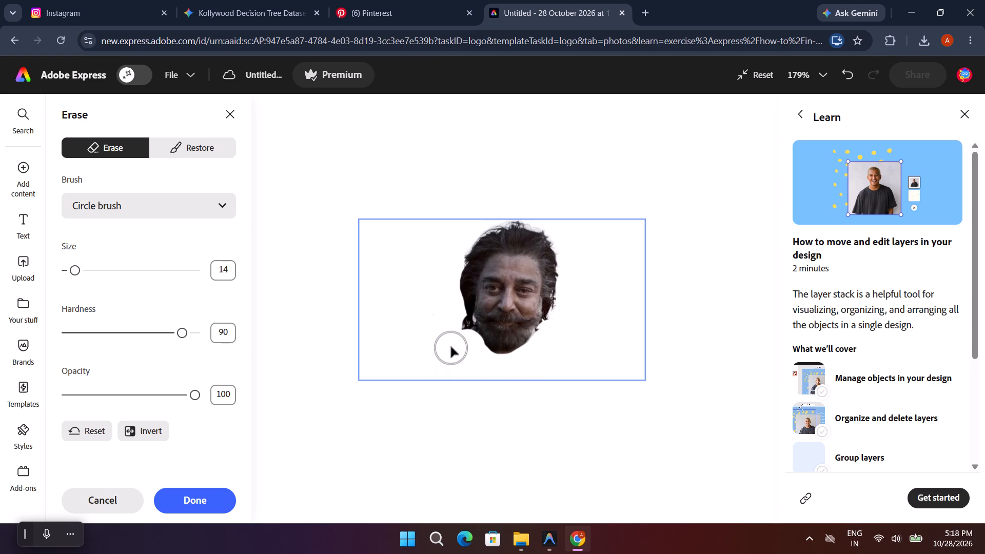
pyautogui.click(455, 339)
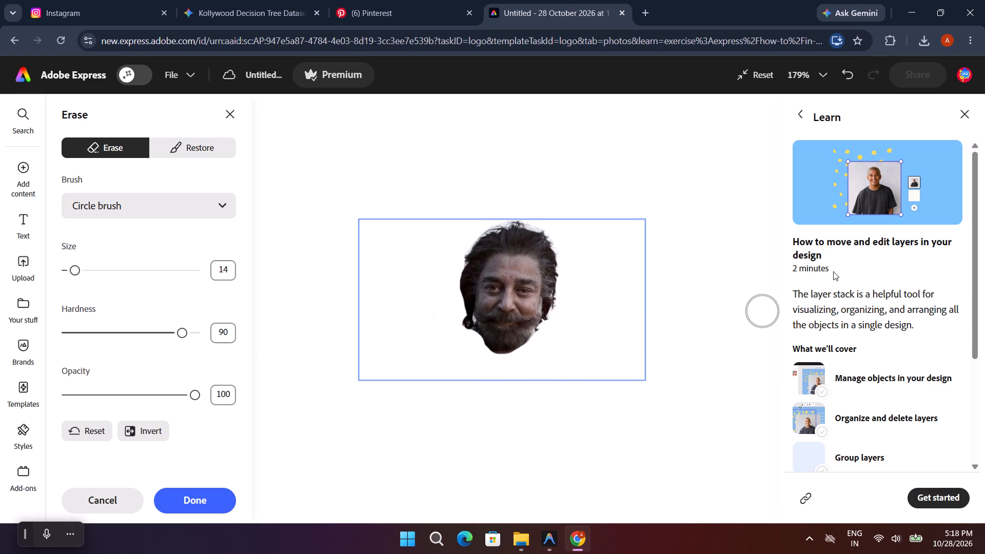
pyautogui.scroll(-5, 937, 505)
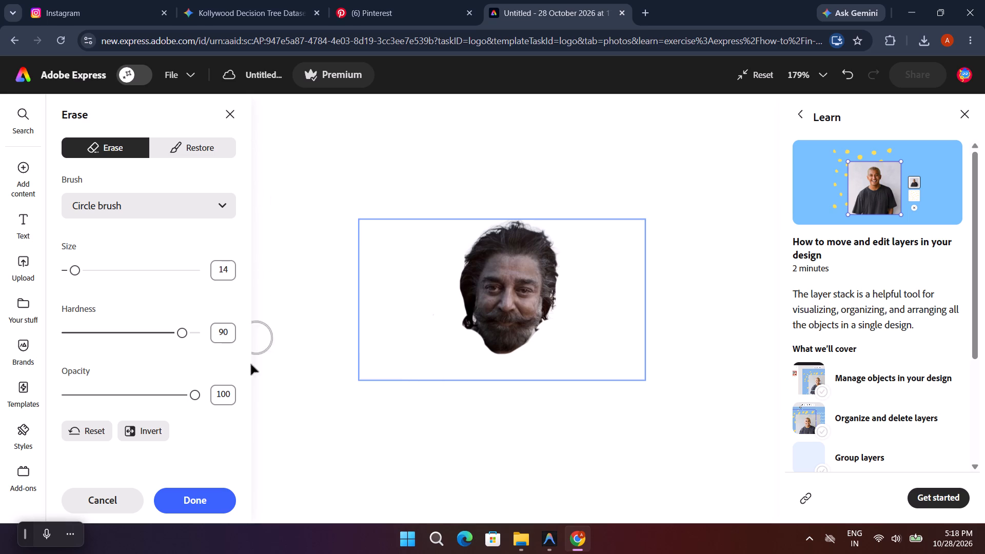
pyautogui.click(209, 497)
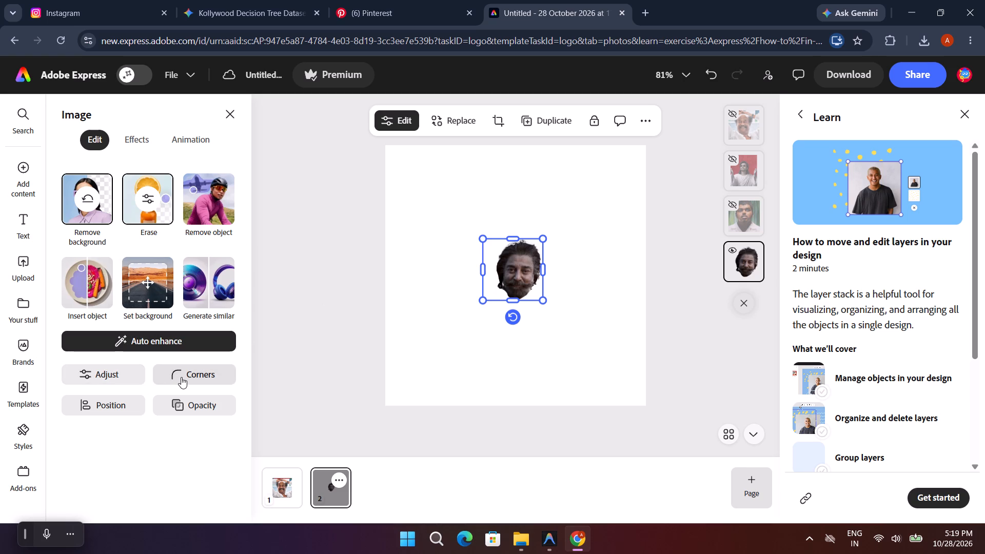
# Examine the download options and the available file formats for the selected page.
pyautogui.click(128, 401)
pyautogui.click(148, 451)
pyautogui.click(842, 73)
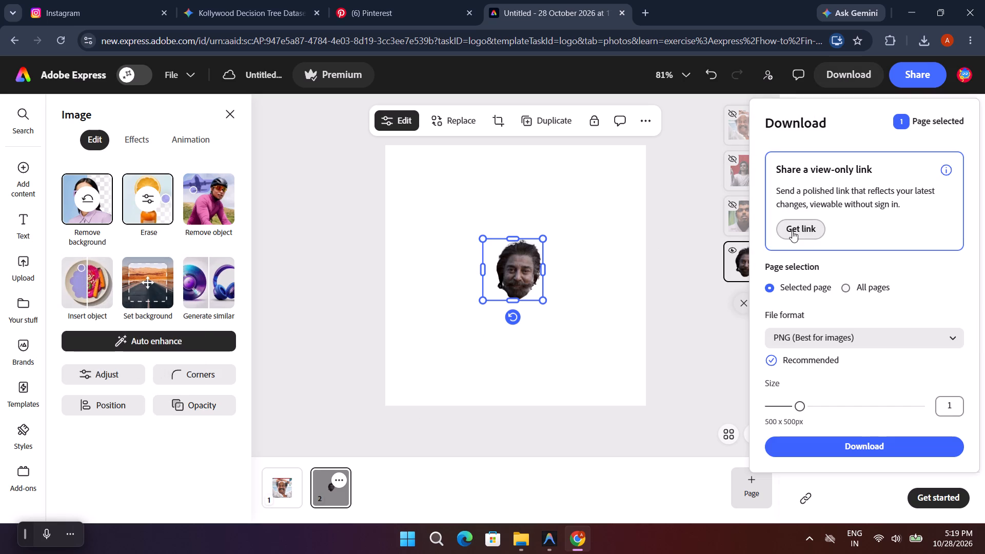
pyautogui.click(825, 338)
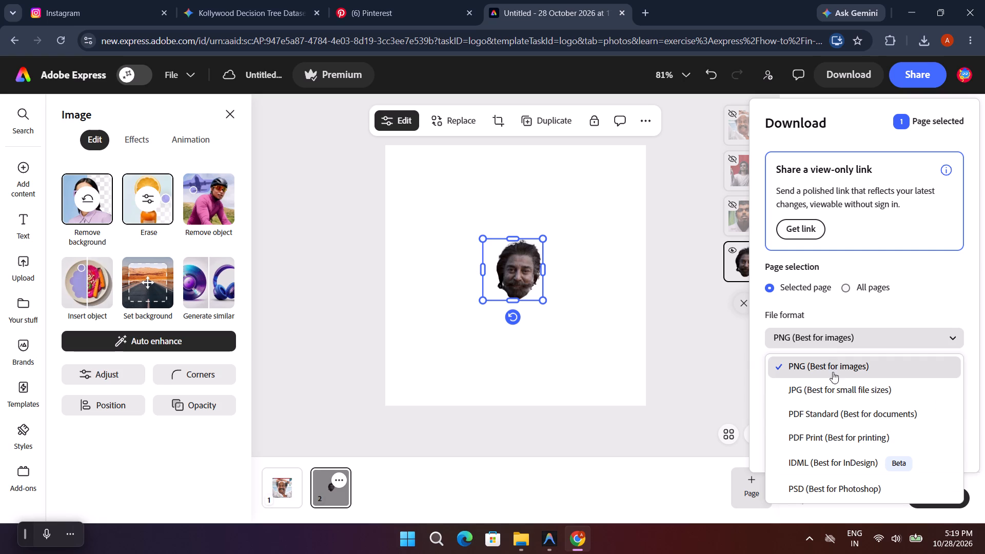
pyautogui.scroll(-6, 834, 439)
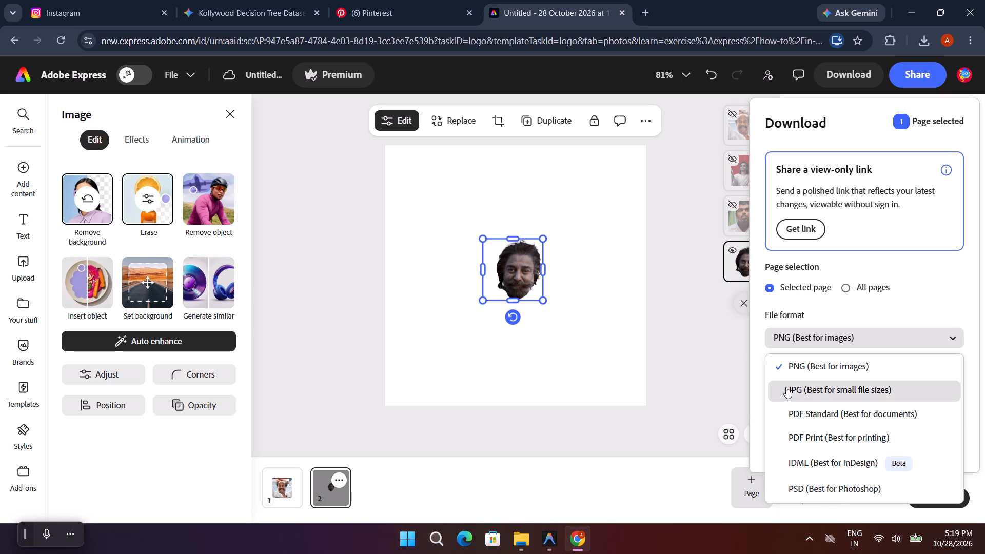
pyautogui.click(563, 341)
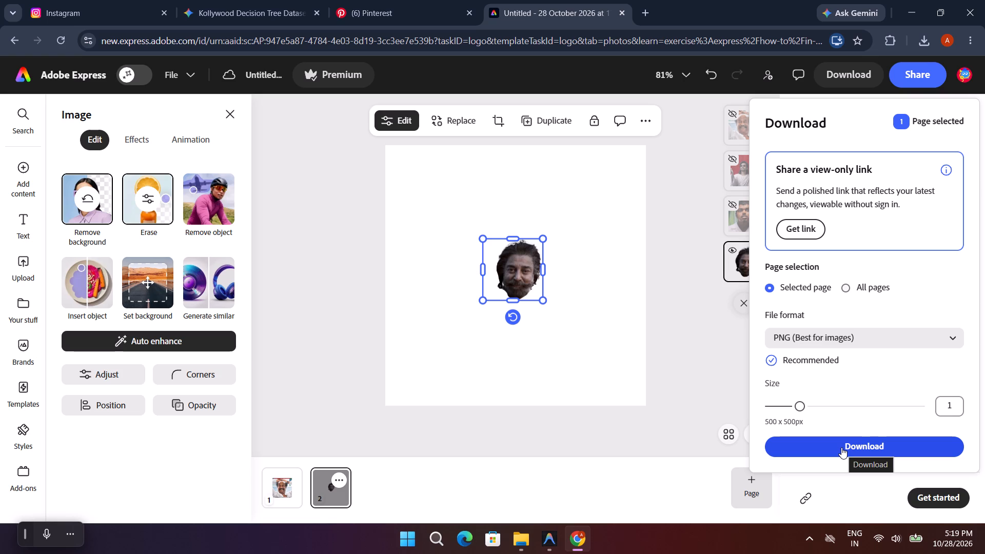
pyautogui.click(588, 379)
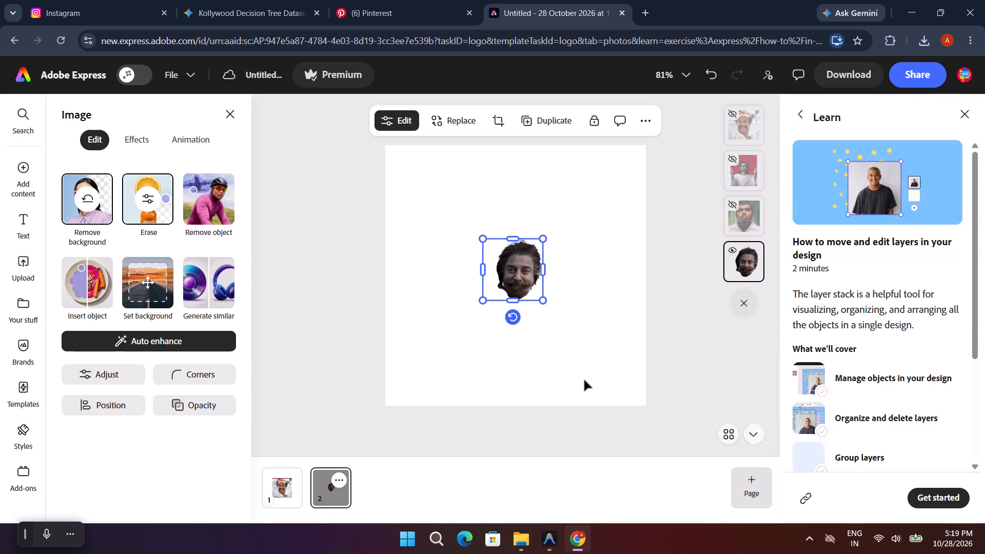
# Add a blank page of the same size directly after page 1.
pyautogui.click(284, 492)
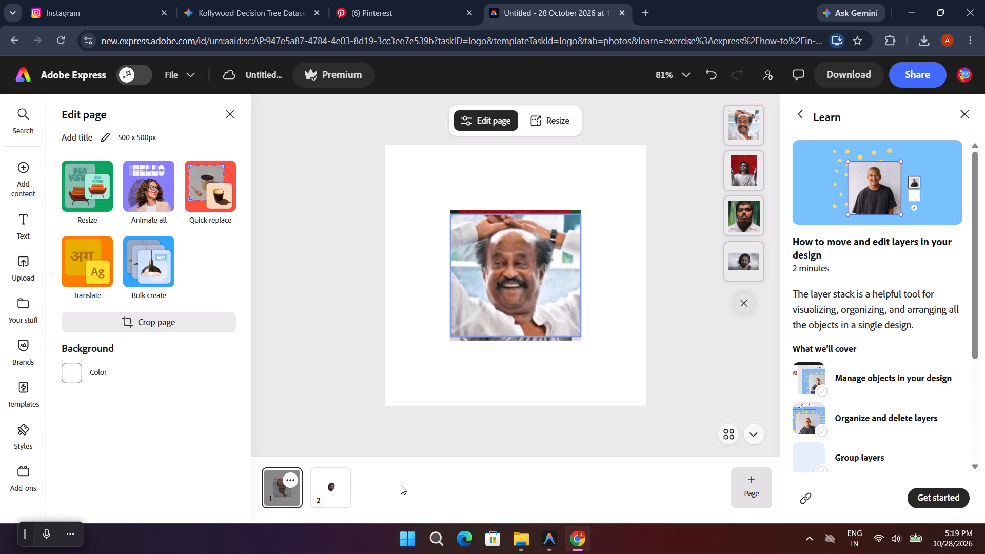
pyautogui.click(741, 490)
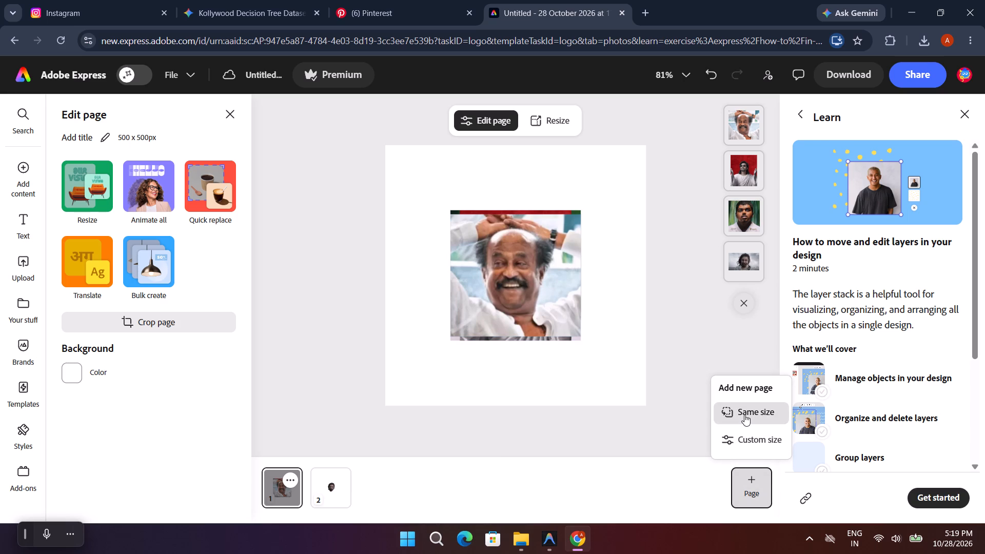
pyautogui.click(744, 414)
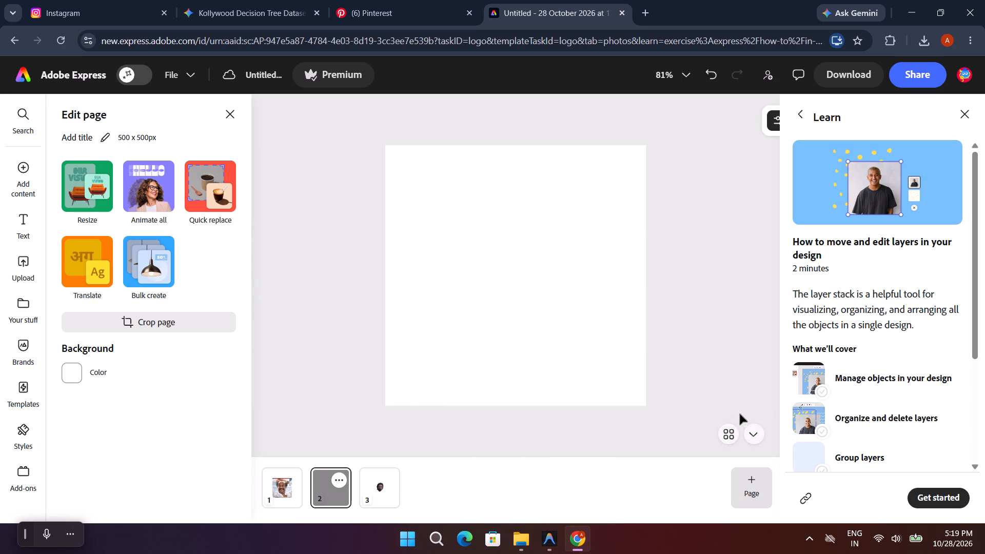
# Hide the green-background, red-background and grey-sky actor layers on page 1, leaving only the smiling actor's image visible.
pyautogui.click(283, 484)
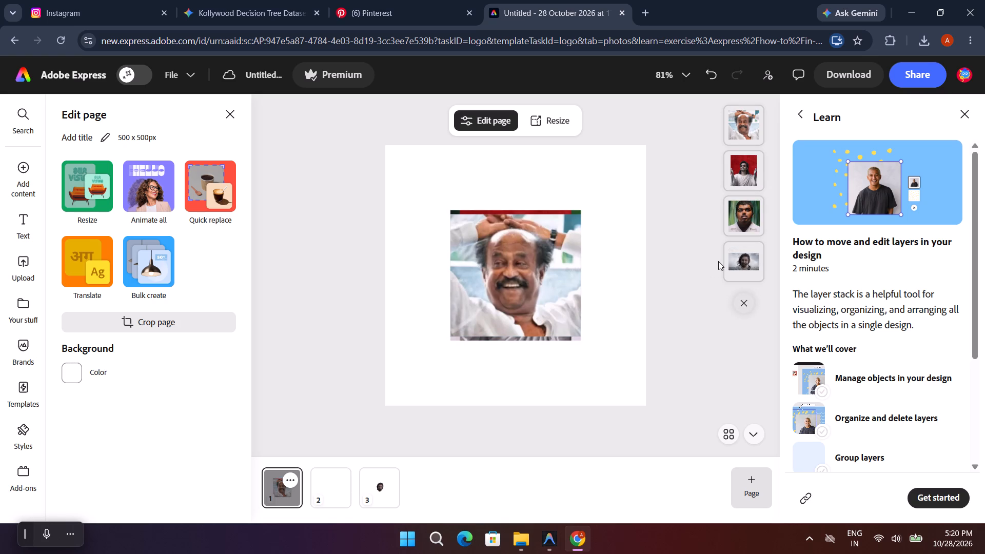
pyautogui.click(741, 219)
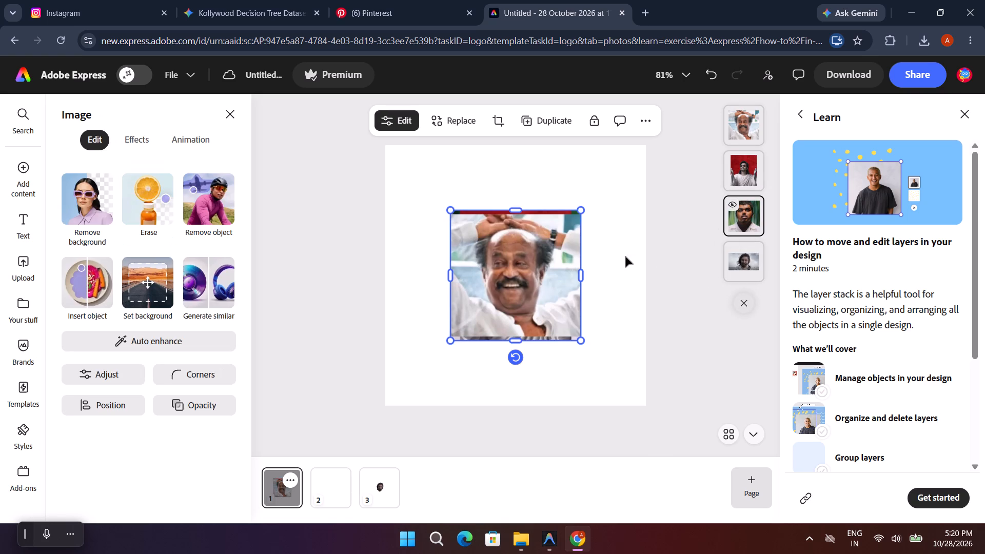
pyautogui.click(737, 210)
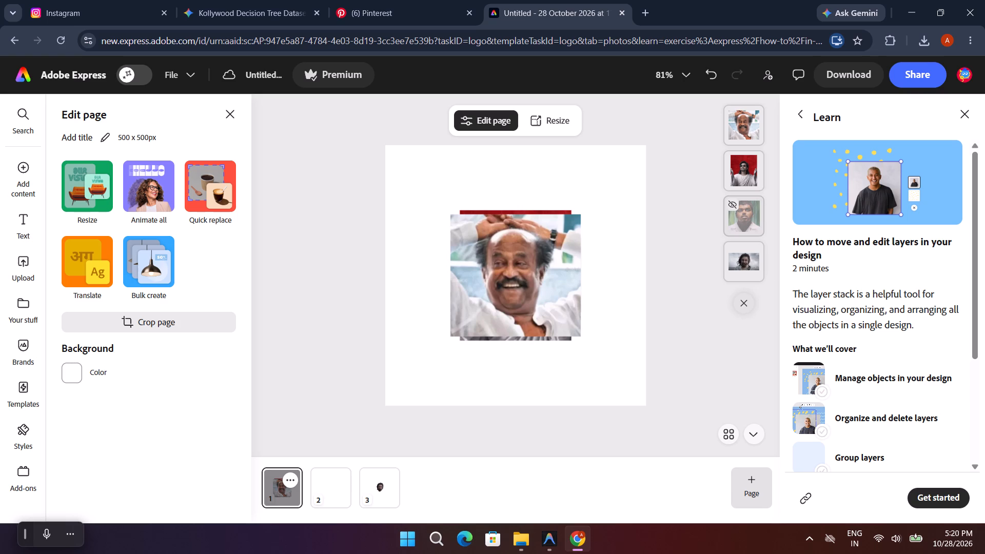
pyautogui.click(737, 164)
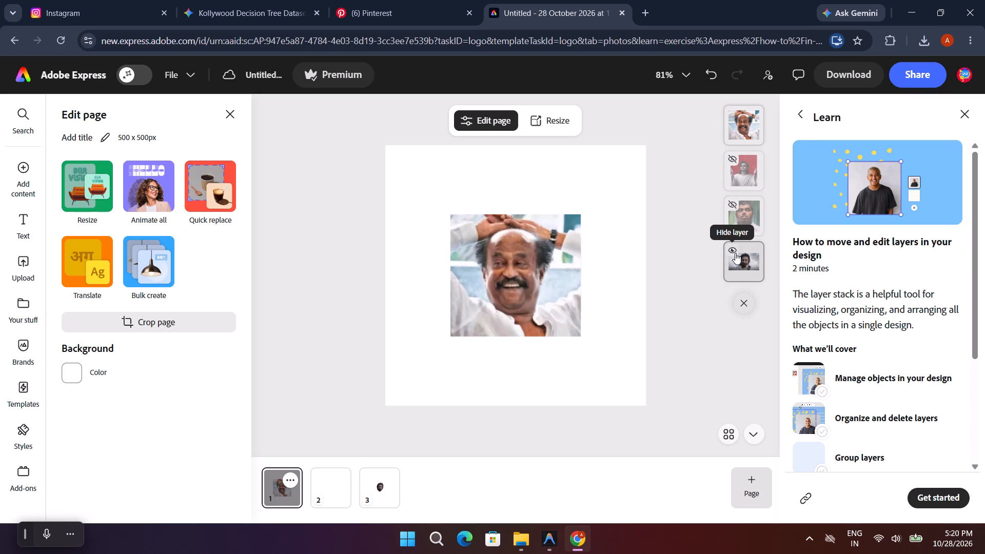
pyautogui.click(735, 253)
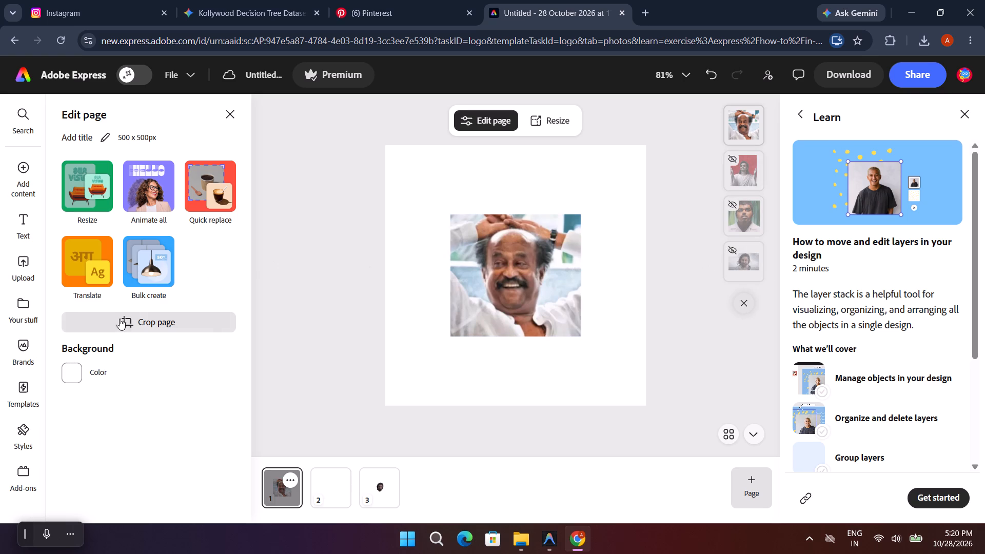
# Remove the background from the image of the smiling actor with hands on his head on page 1.
pyautogui.click(543, 285)
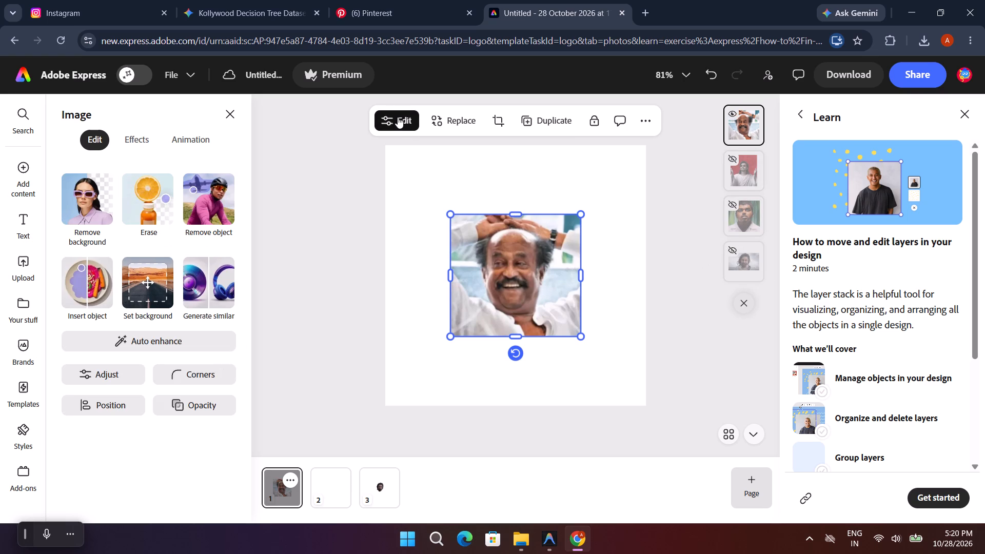
pyautogui.click(77, 204)
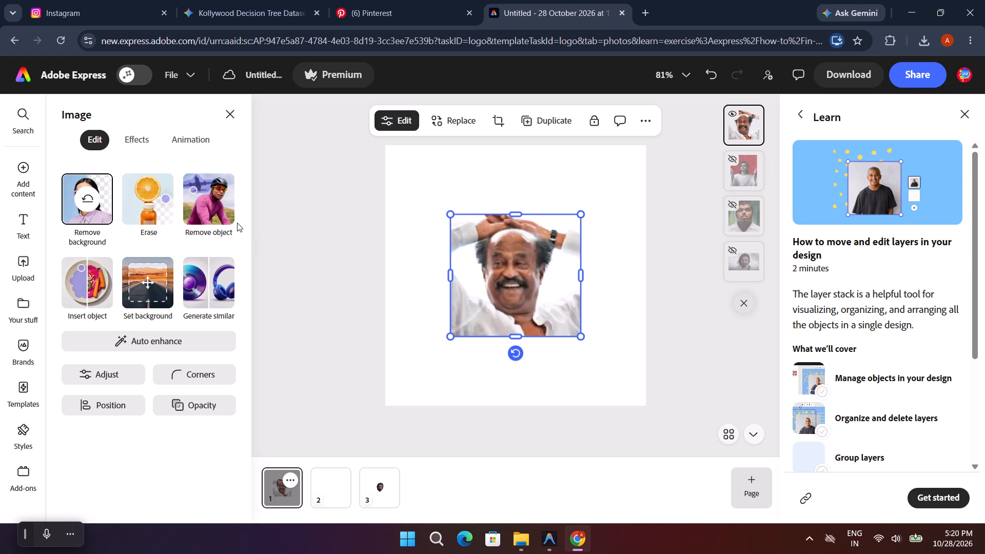
# Erase the raised arms on both sides of the smiling actor's head and the upper part of his hands.
pyautogui.click(212, 205)
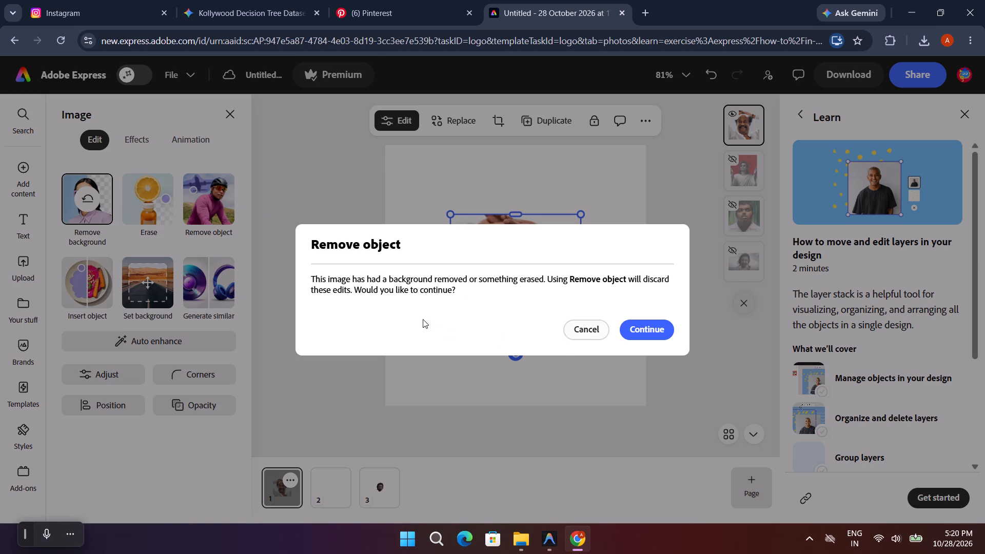
pyautogui.click(588, 328)
pyautogui.click(162, 211)
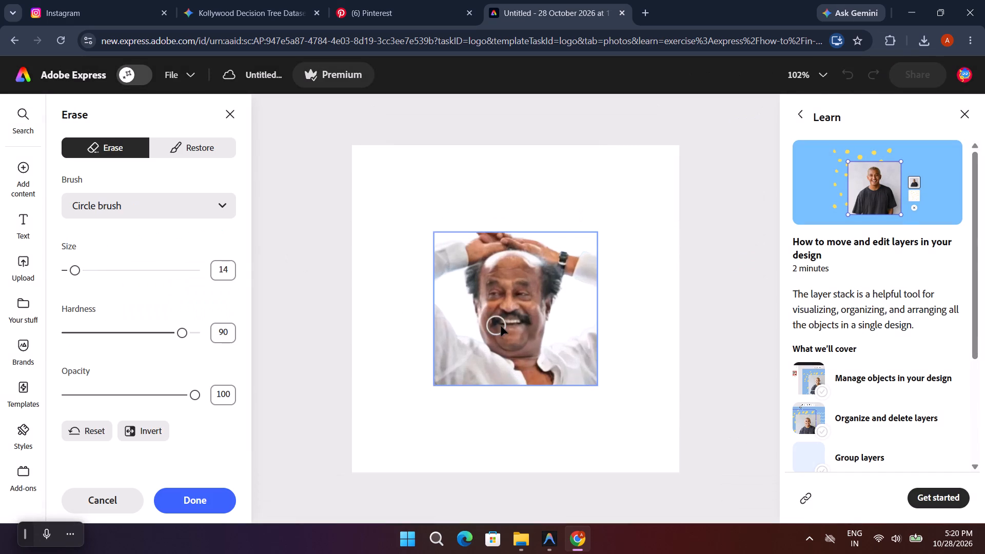
pyautogui.moveTo(587, 340); pyautogui.dragTo(587, 266)
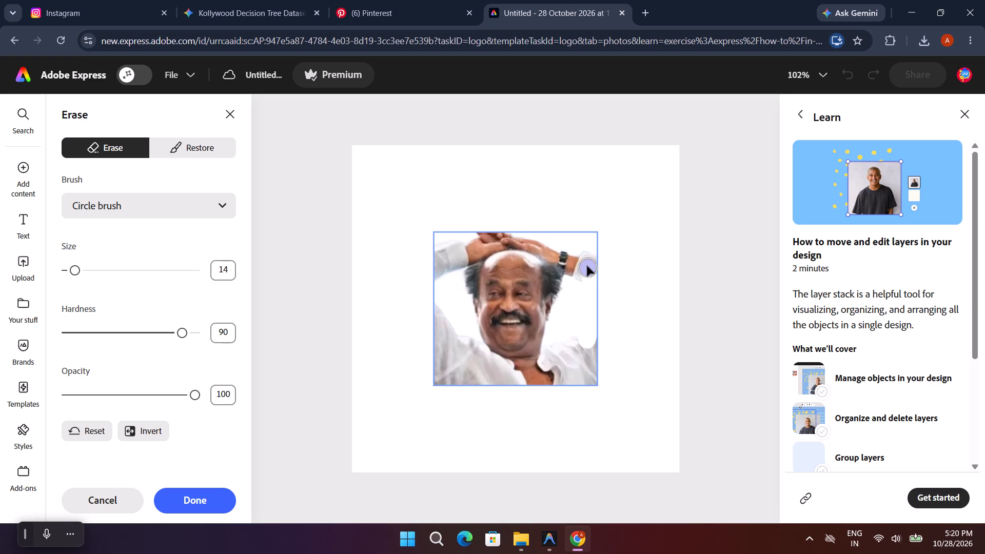
pyautogui.moveTo(587, 266); pyautogui.dragTo(569, 255)
pyautogui.moveTo(569, 255); pyautogui.dragTo(477, 234)
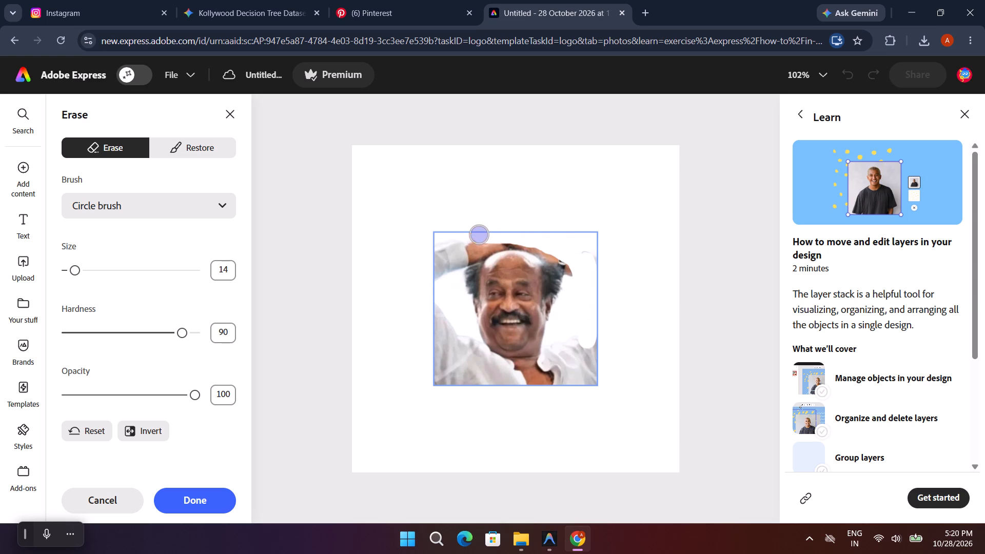
pyautogui.moveTo(477, 234); pyautogui.dragTo(453, 405)
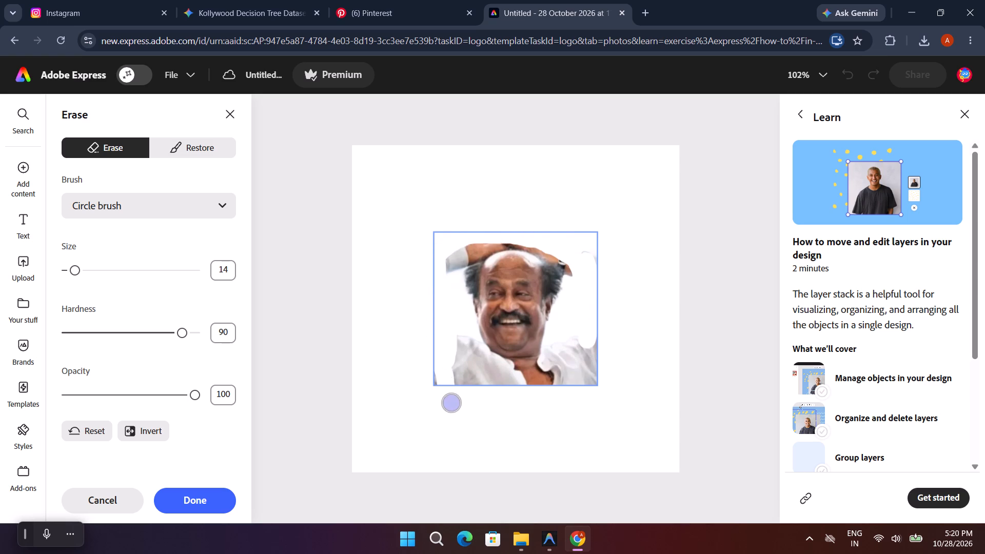
# Erase the white shirt, shoulders and neck area below the smiling actor's face.
pyautogui.moveTo(453, 405); pyautogui.dragTo(477, 349)
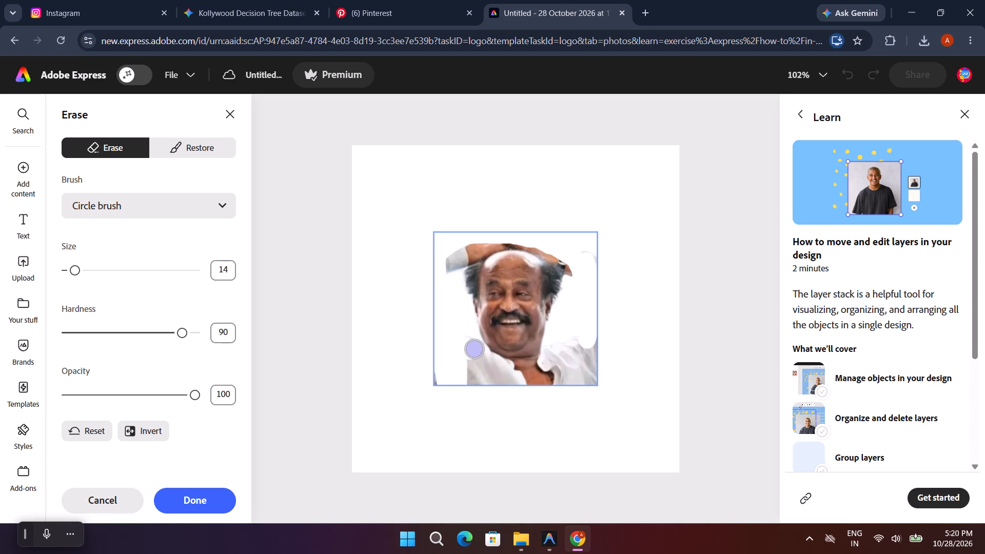
pyautogui.moveTo(477, 349); pyautogui.dragTo(491, 360)
pyautogui.moveTo(491, 360); pyautogui.dragTo(562, 354)
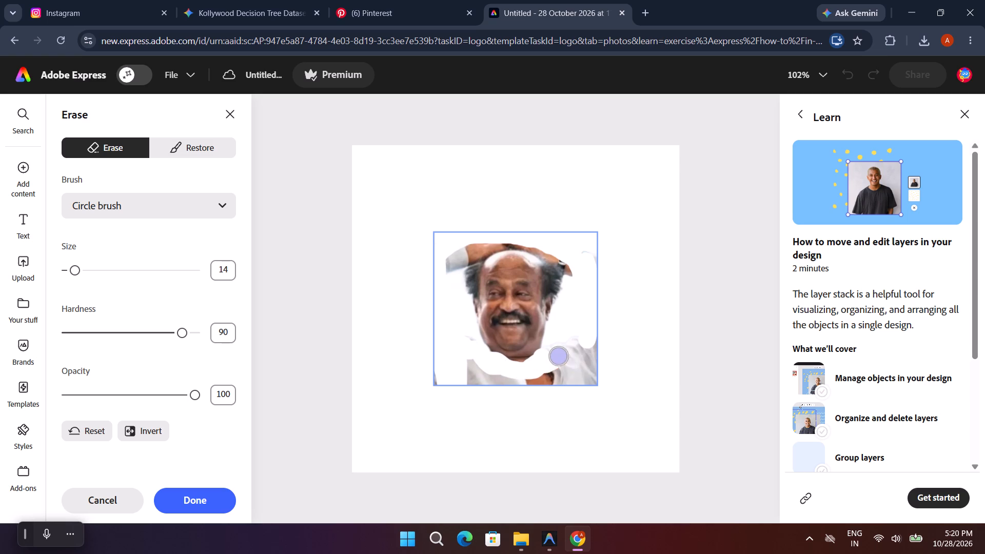
pyautogui.moveTo(562, 354); pyautogui.dragTo(580, 382)
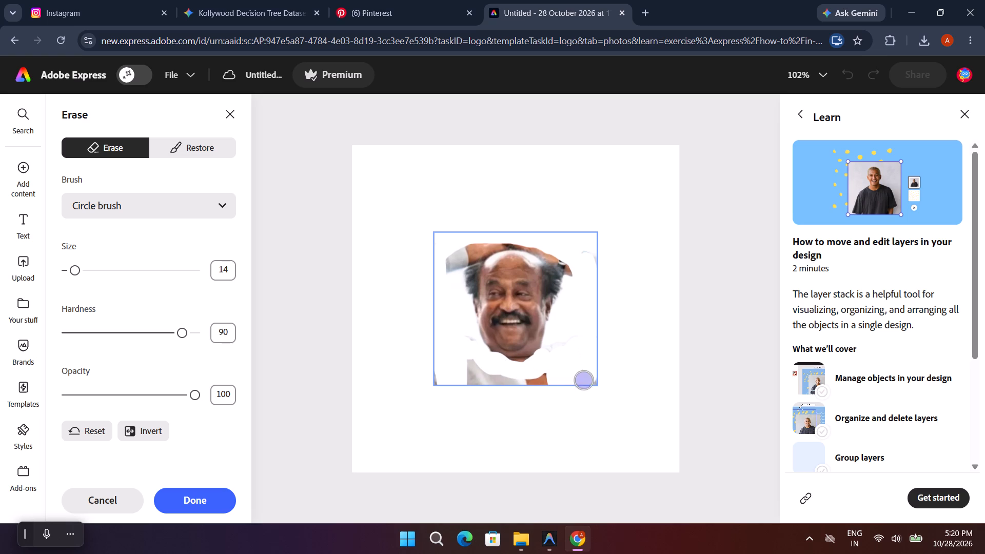
pyautogui.moveTo(580, 382); pyautogui.dragTo(546, 358)
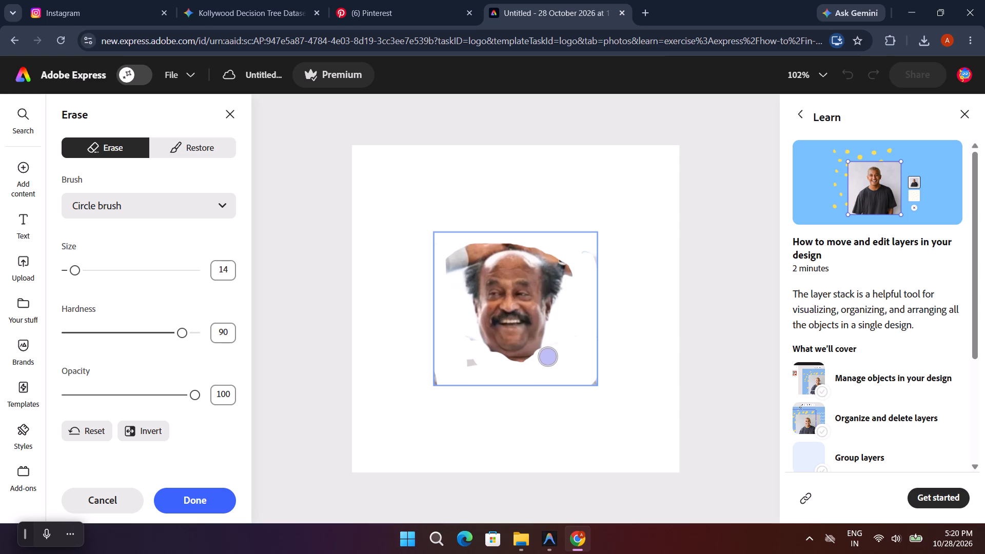
pyautogui.moveTo(546, 358); pyautogui.dragTo(430, 339)
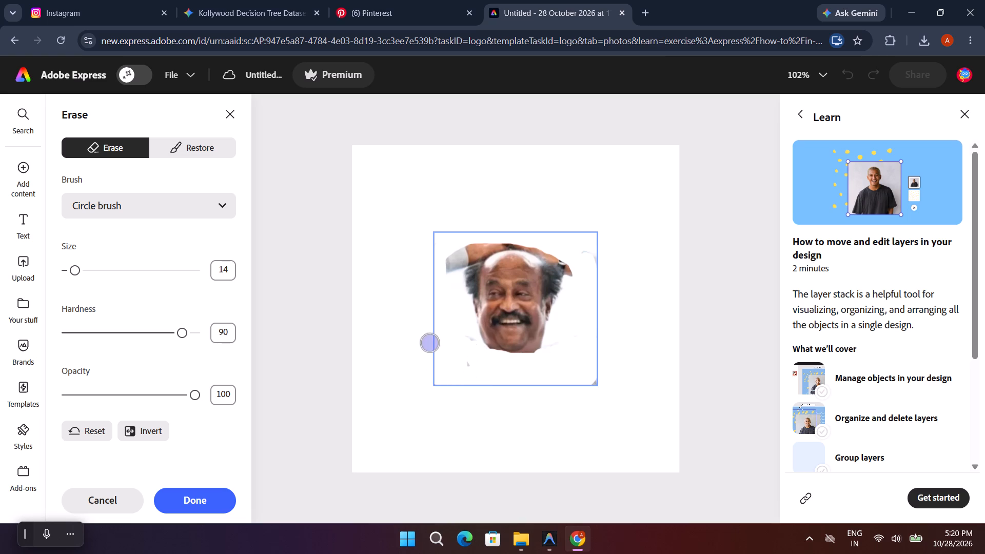
# Erase the remaining hands and forearms along the top of the smiling actor's head, following his hairline.
pyautogui.moveTo(430, 339); pyautogui.dragTo(501, 240)
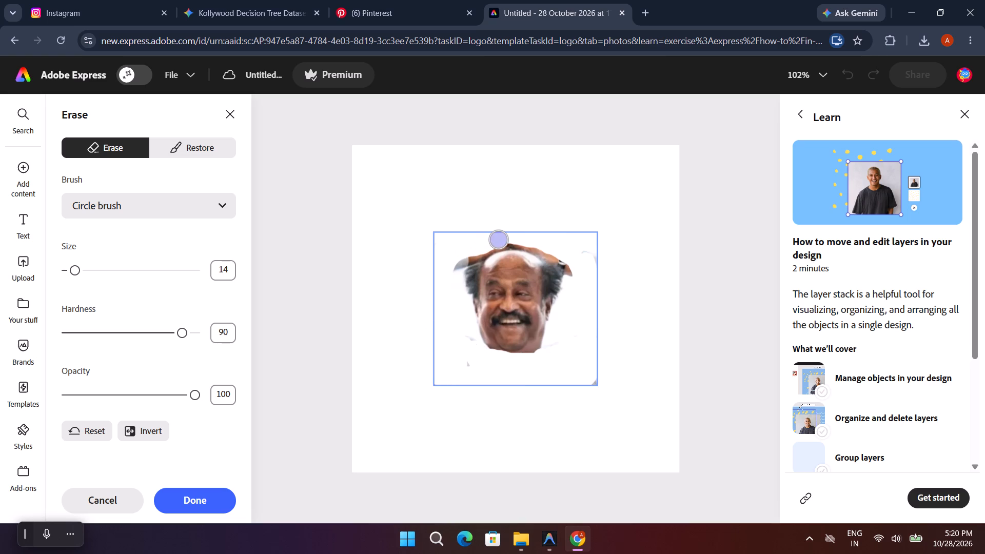
pyautogui.moveTo(501, 240); pyautogui.dragTo(553, 251)
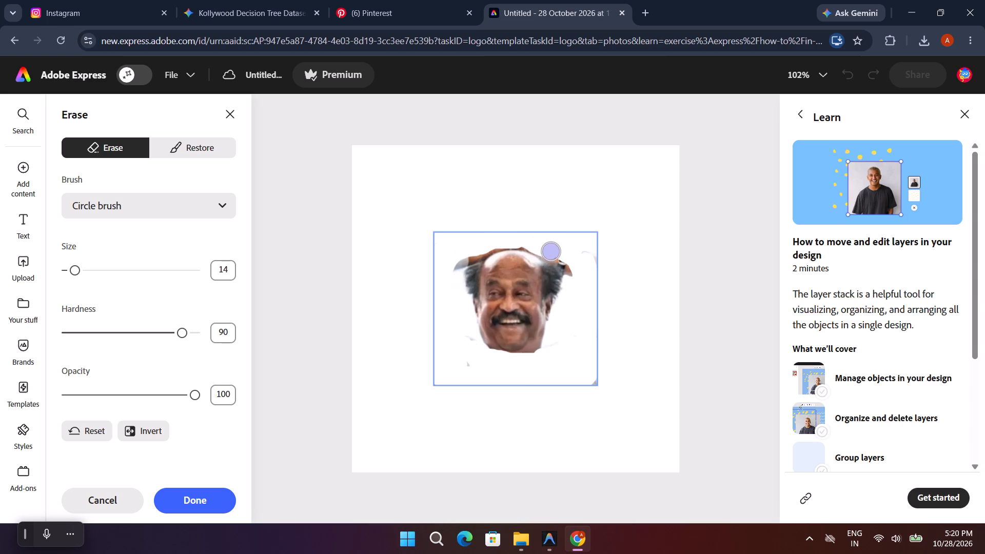
pyautogui.moveTo(553, 251); pyautogui.dragTo(548, 245)
pyautogui.moveTo(548, 245); pyautogui.dragTo(472, 254)
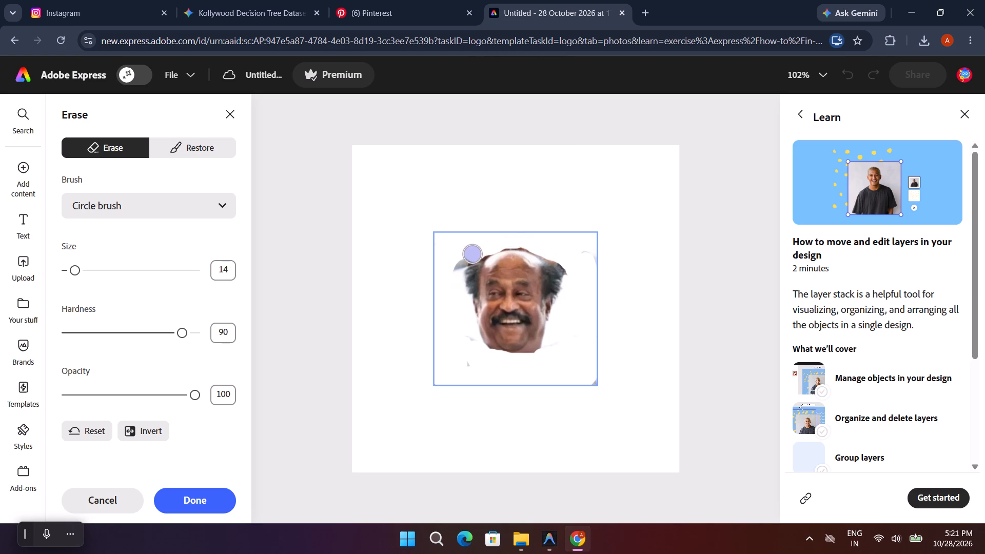
pyautogui.moveTo(472, 254); pyautogui.dragTo(519, 242)
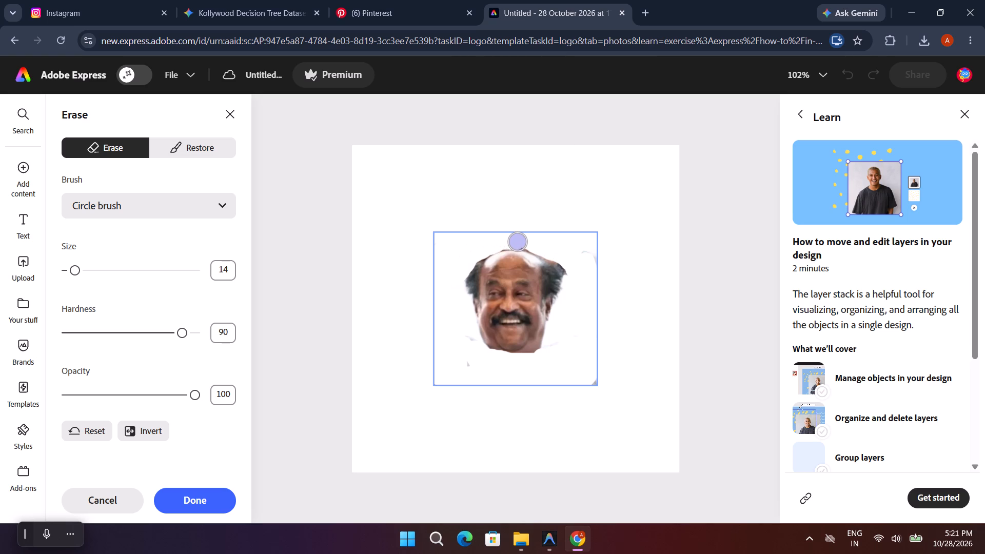
pyautogui.moveTo(519, 242); pyautogui.dragTo(558, 257)
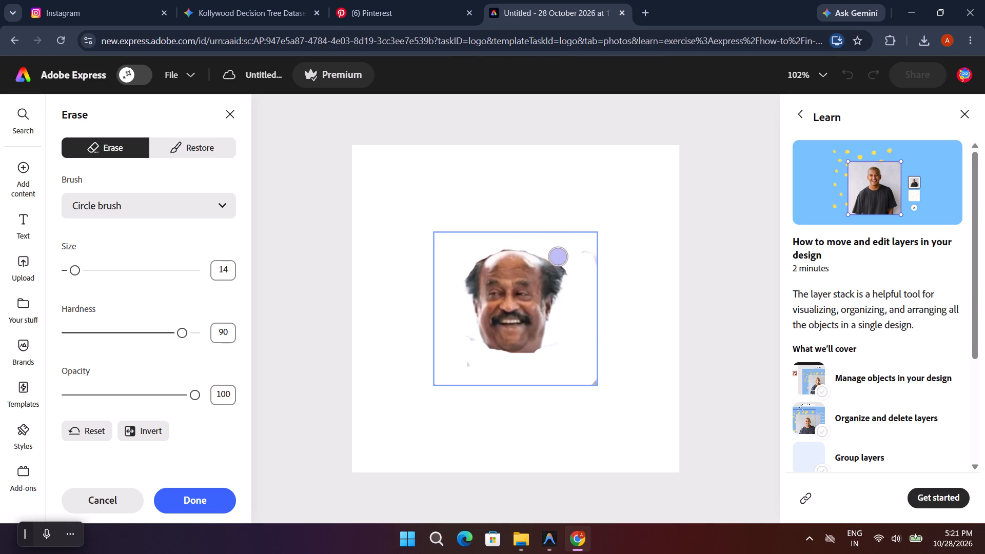
pyautogui.moveTo(558, 257); pyautogui.dragTo(563, 252)
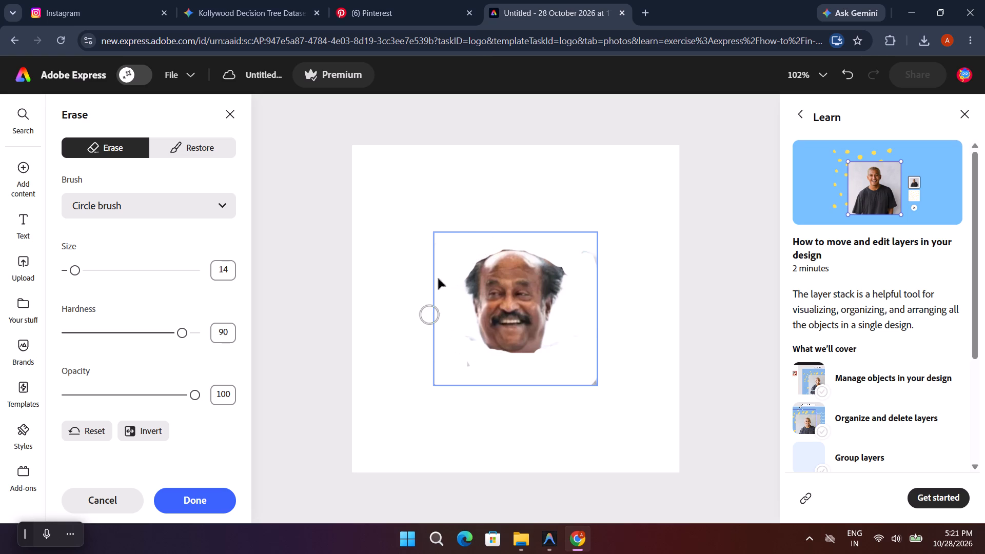
pyautogui.click(229, 113)
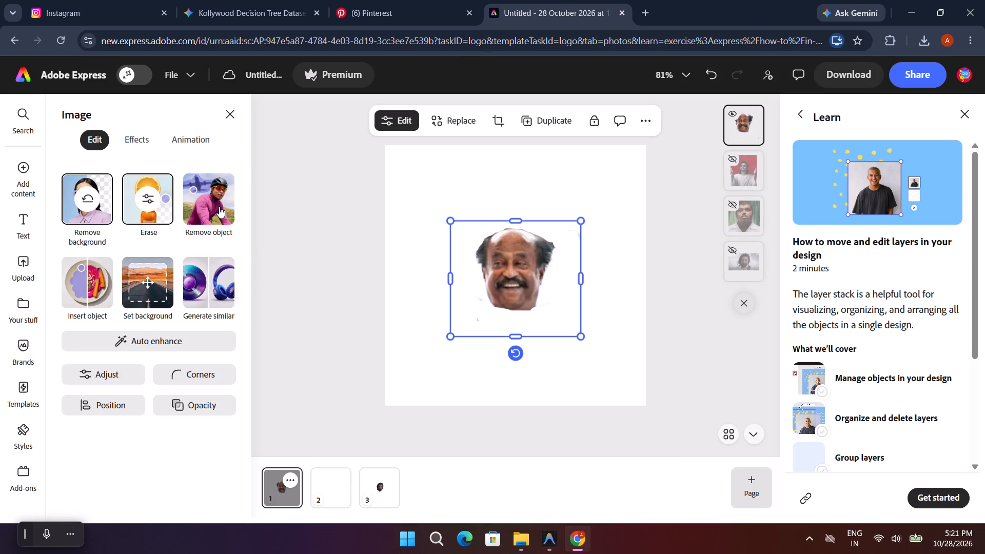
# Restore the over-erased chin and neck area below the smiling actor's face with the Erase tool's Restore brush.
pyautogui.click(491, 264)
pyautogui.click(398, 121)
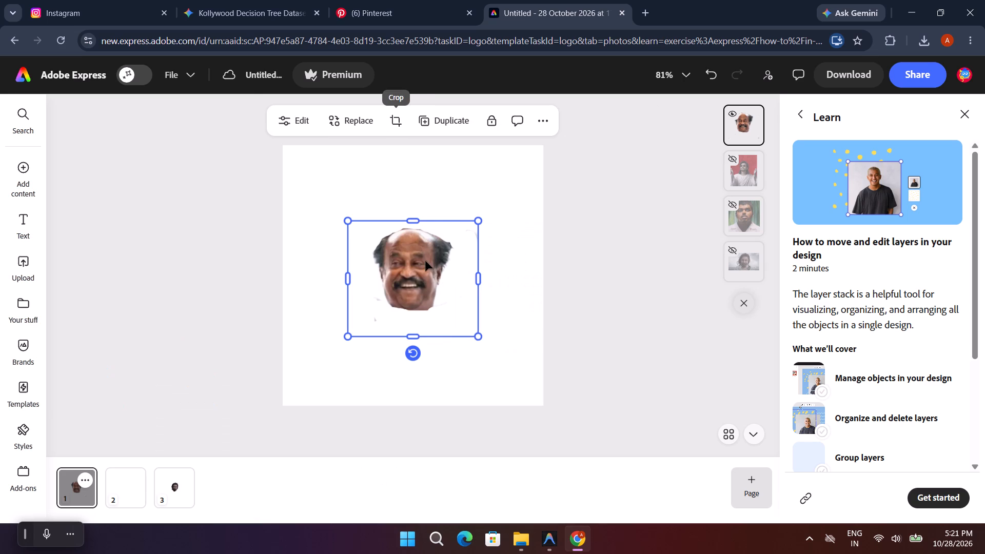
pyautogui.click(422, 265)
pyautogui.click(404, 265)
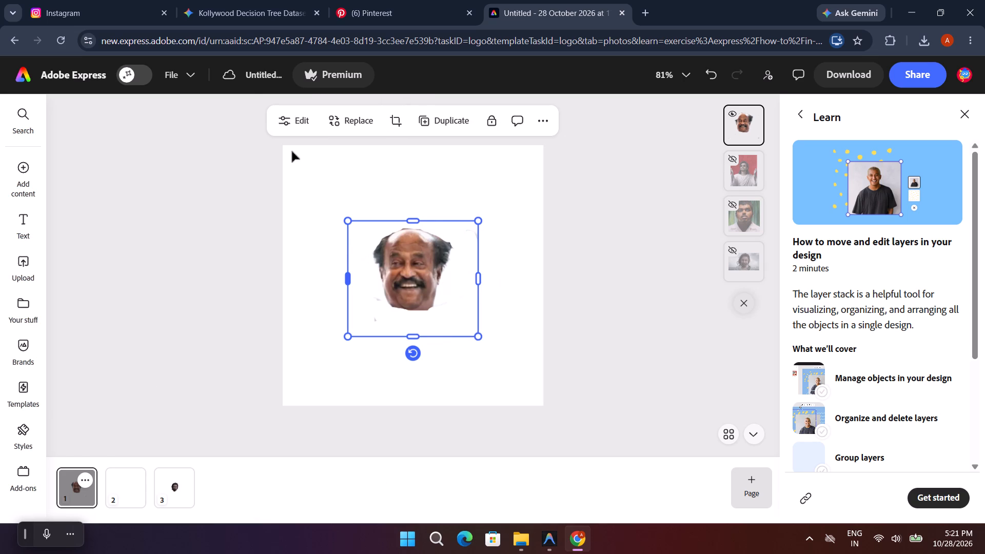
pyautogui.click(295, 124)
pyautogui.click(151, 205)
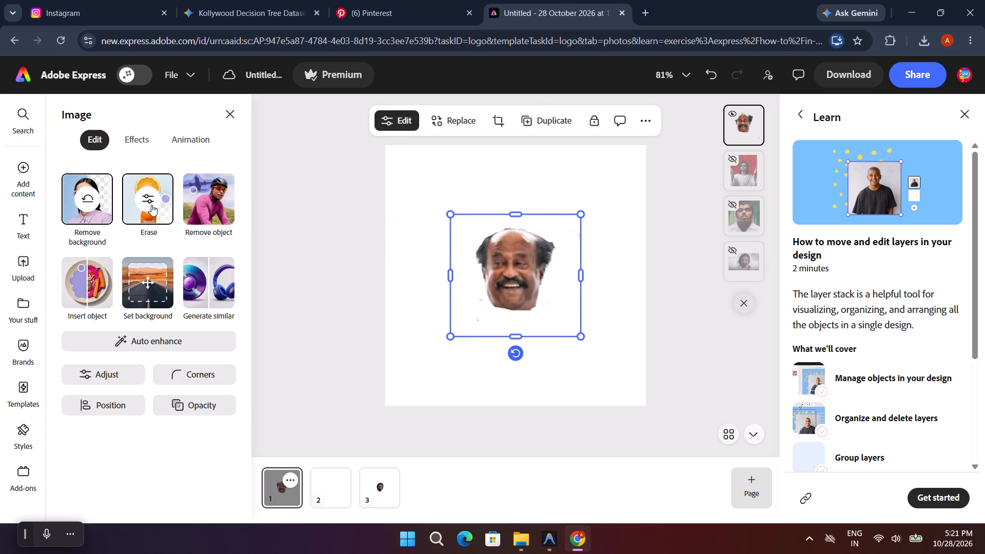
pyautogui.click(172, 148)
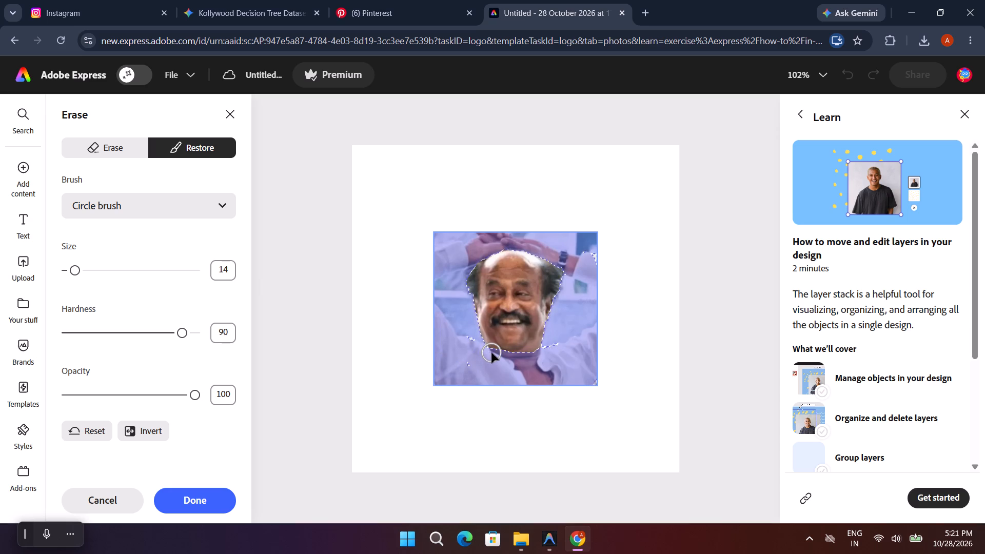
pyautogui.moveTo(491, 352); pyautogui.dragTo(534, 360)
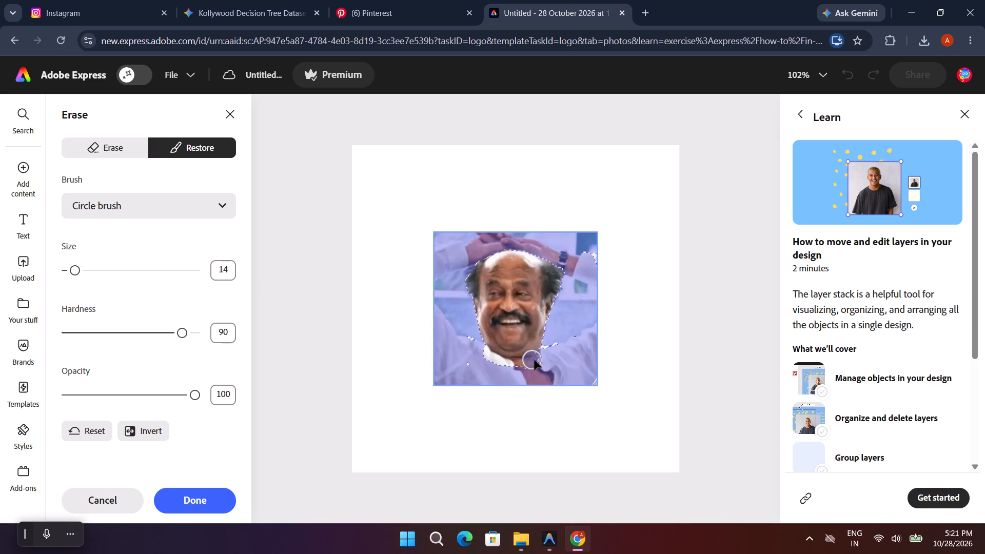
pyautogui.moveTo(534, 360); pyautogui.dragTo(545, 356)
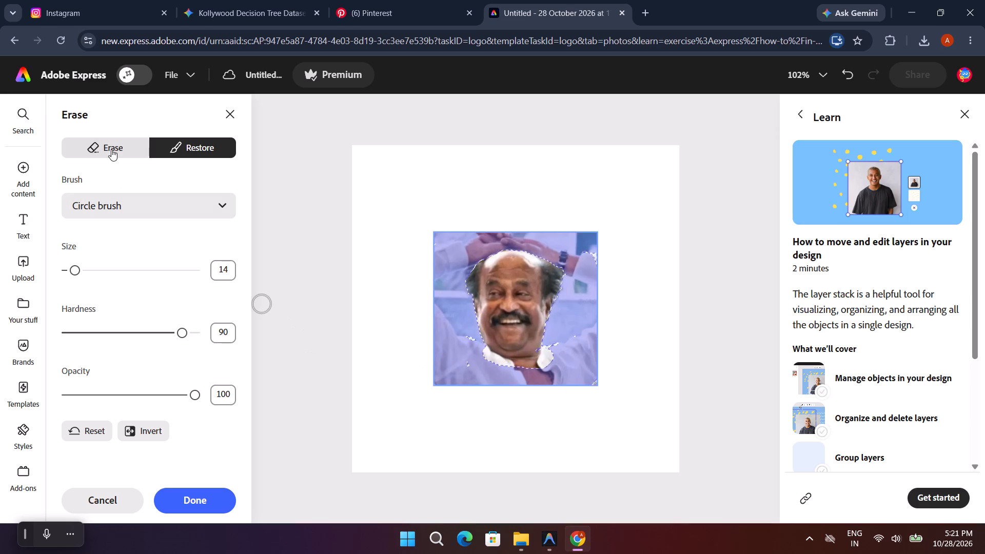
# Erase the leftover shirt collar and stray bits around the smiling actor's chin and neck, and apply the head cutout.
pyautogui.click(111, 149)
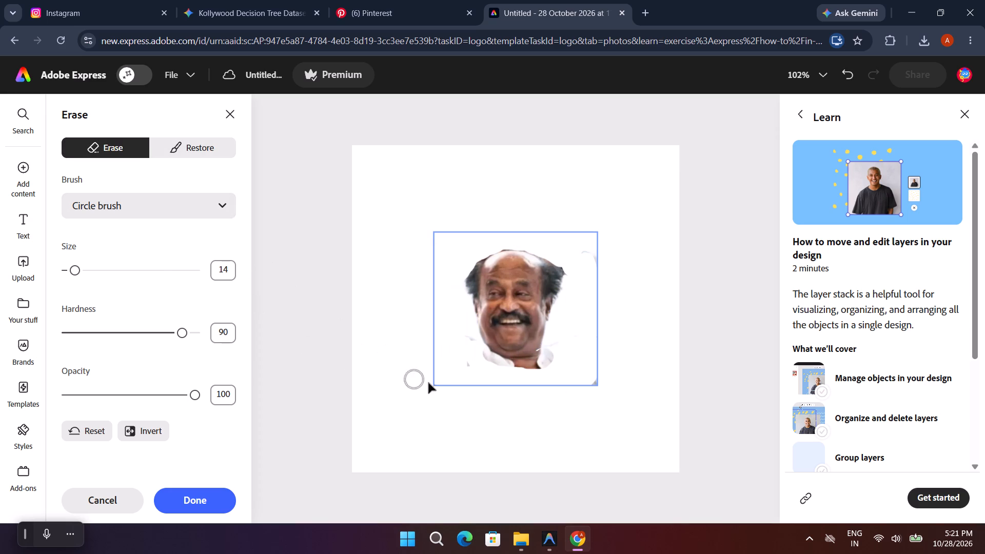
pyautogui.moveTo(472, 362); pyautogui.dragTo(480, 352)
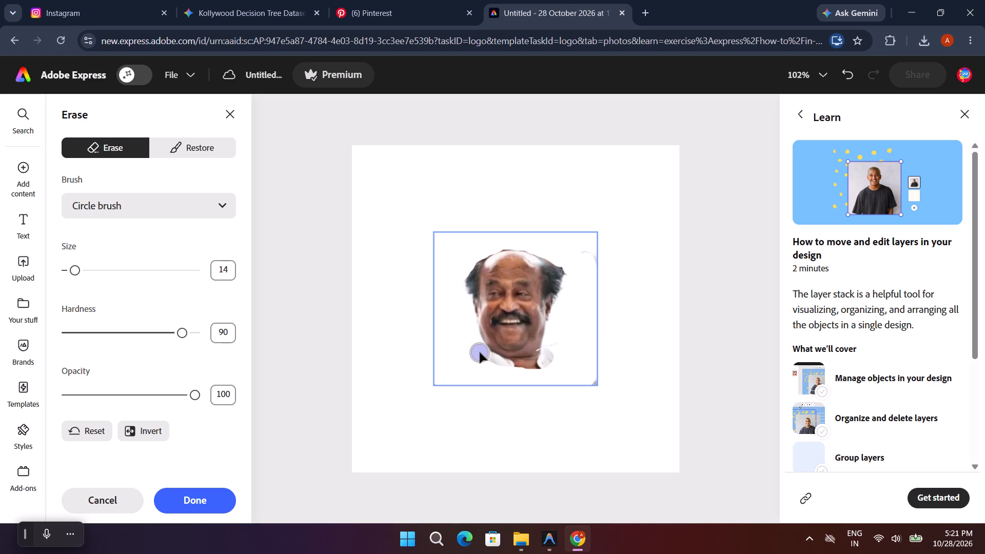
pyautogui.moveTo(480, 352); pyautogui.dragTo(540, 370)
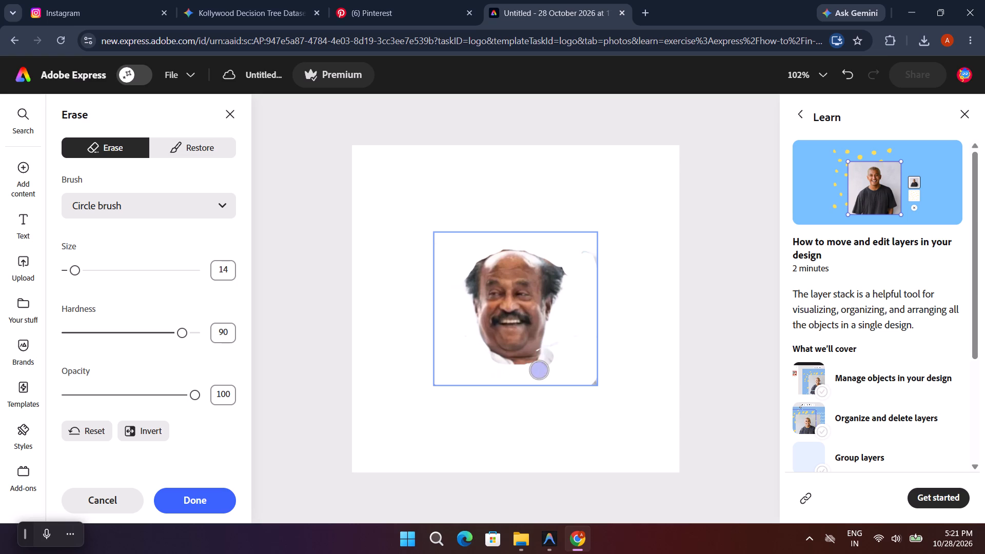
pyautogui.moveTo(540, 370); pyautogui.dragTo(495, 368)
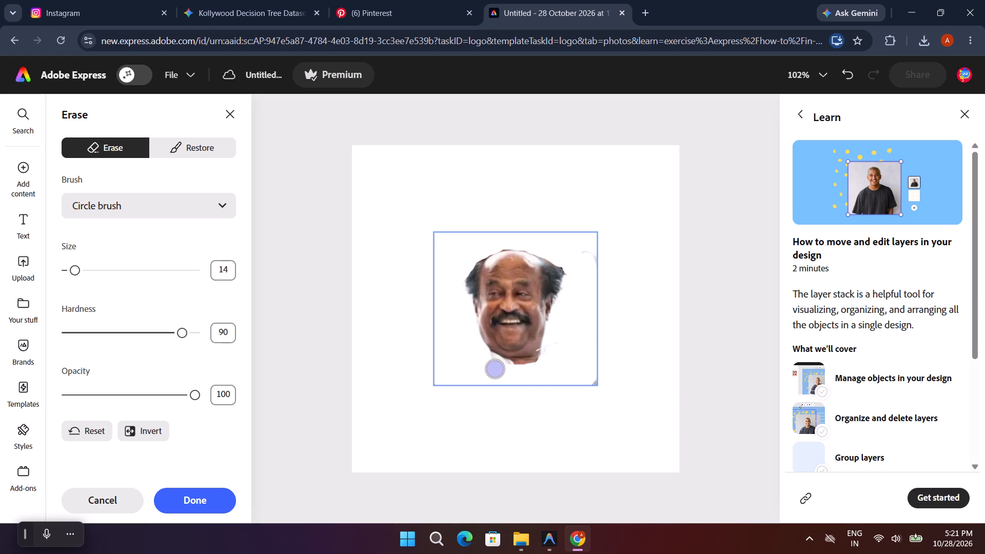
pyautogui.moveTo(495, 368); pyautogui.dragTo(524, 377)
pyautogui.moveTo(524, 377); pyautogui.dragTo(495, 380)
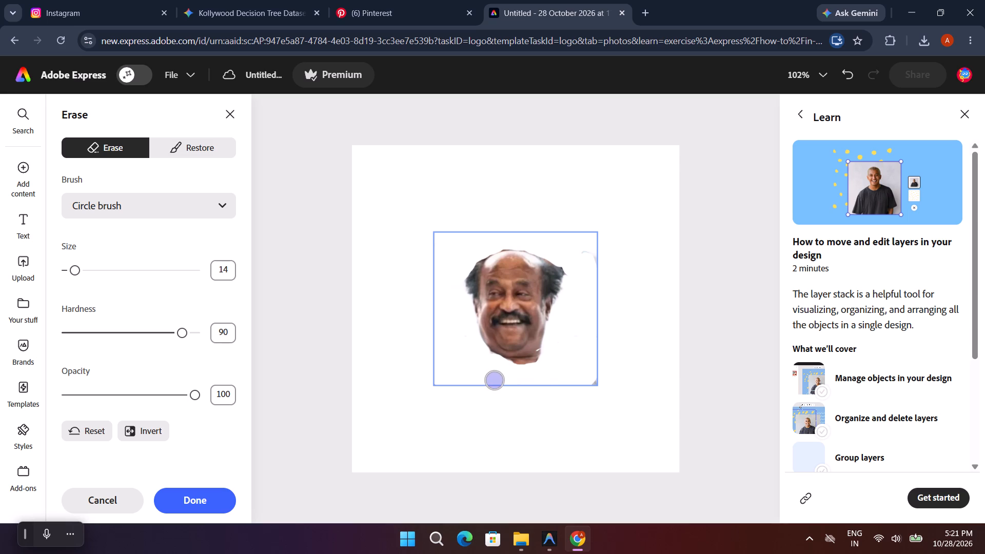
pyautogui.moveTo(495, 380); pyautogui.dragTo(556, 351)
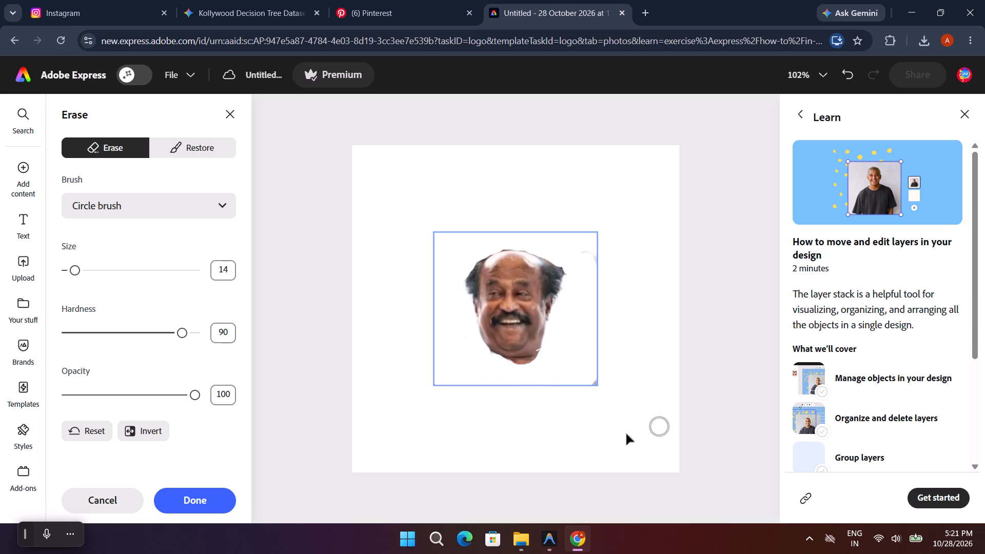
pyautogui.click(216, 496)
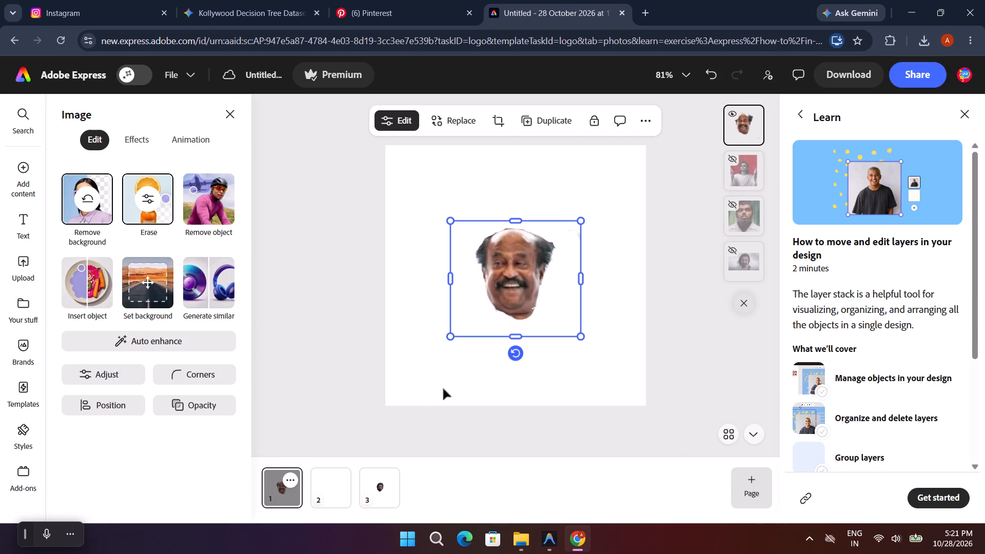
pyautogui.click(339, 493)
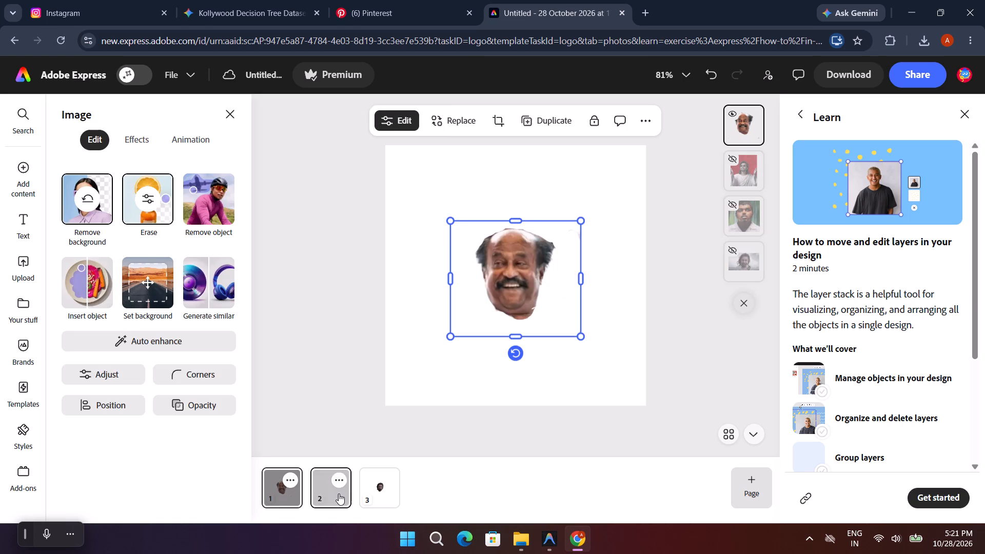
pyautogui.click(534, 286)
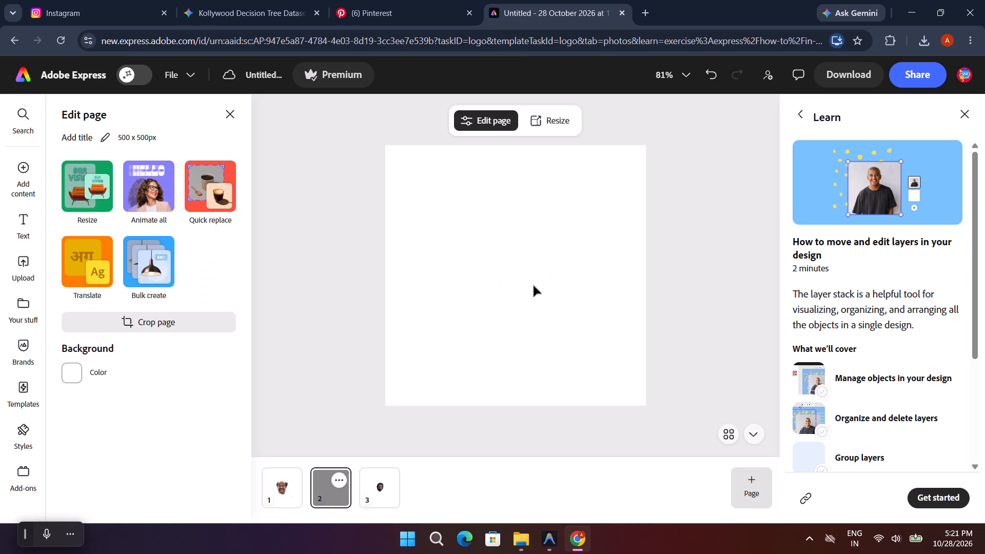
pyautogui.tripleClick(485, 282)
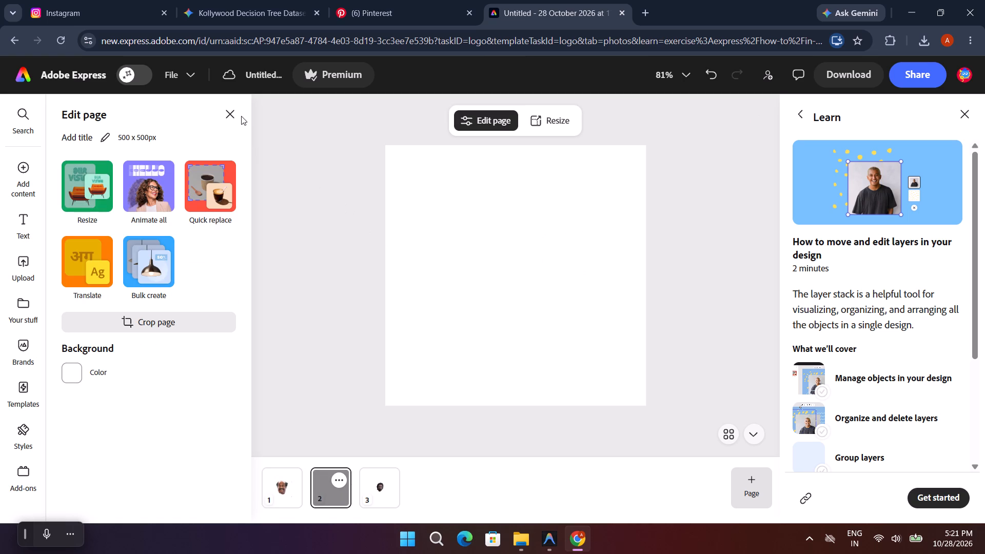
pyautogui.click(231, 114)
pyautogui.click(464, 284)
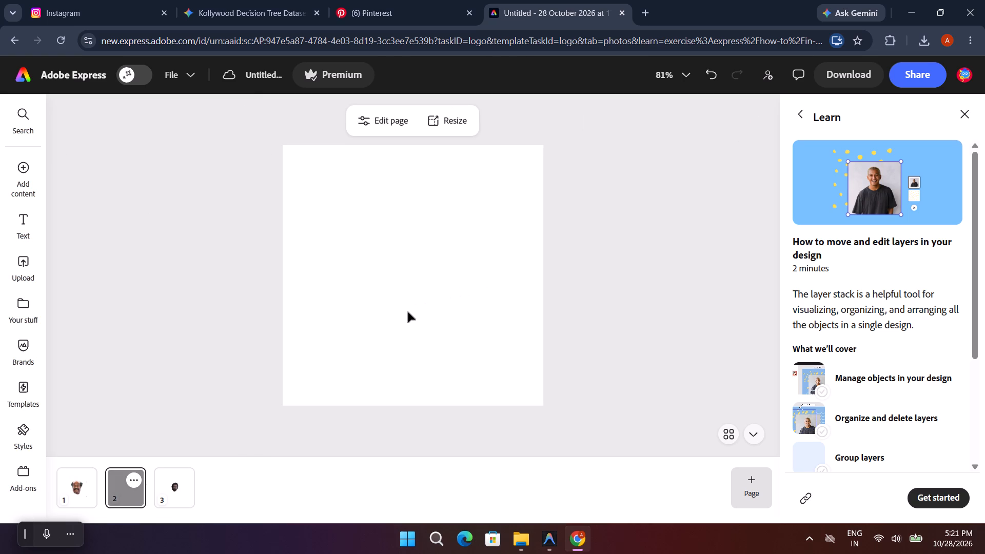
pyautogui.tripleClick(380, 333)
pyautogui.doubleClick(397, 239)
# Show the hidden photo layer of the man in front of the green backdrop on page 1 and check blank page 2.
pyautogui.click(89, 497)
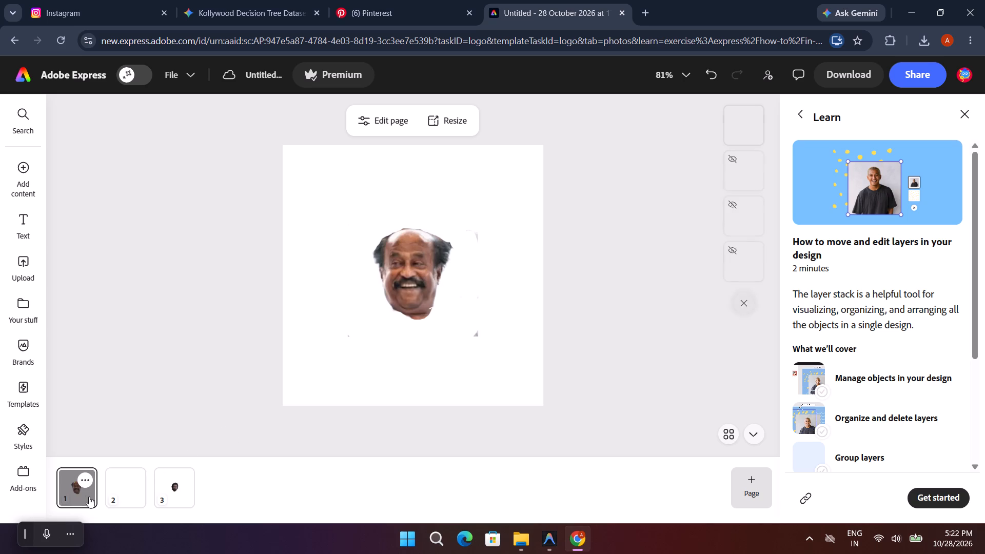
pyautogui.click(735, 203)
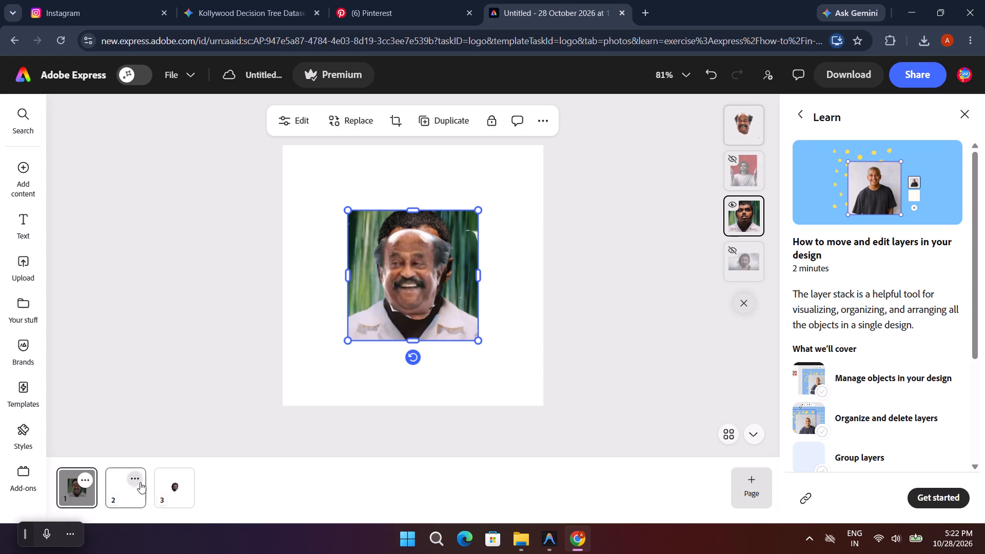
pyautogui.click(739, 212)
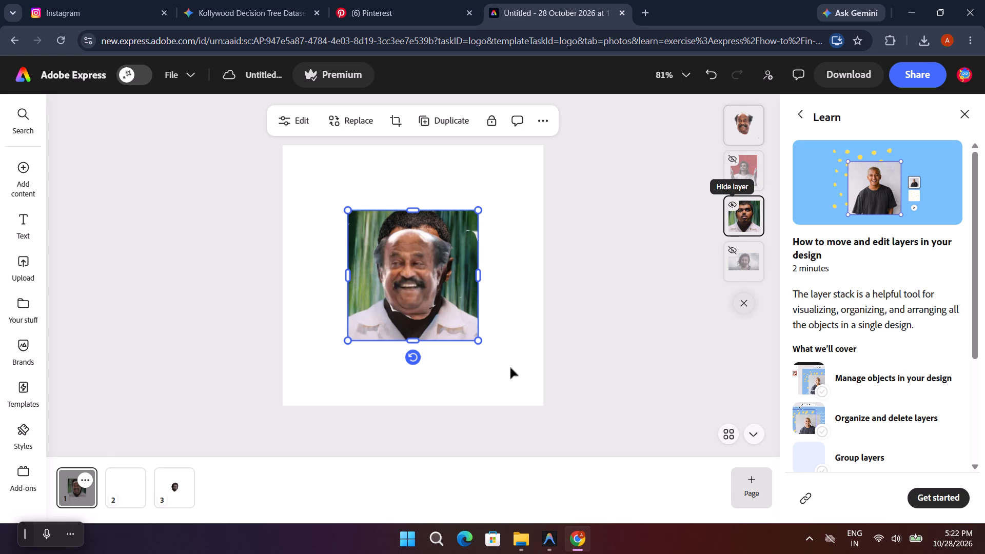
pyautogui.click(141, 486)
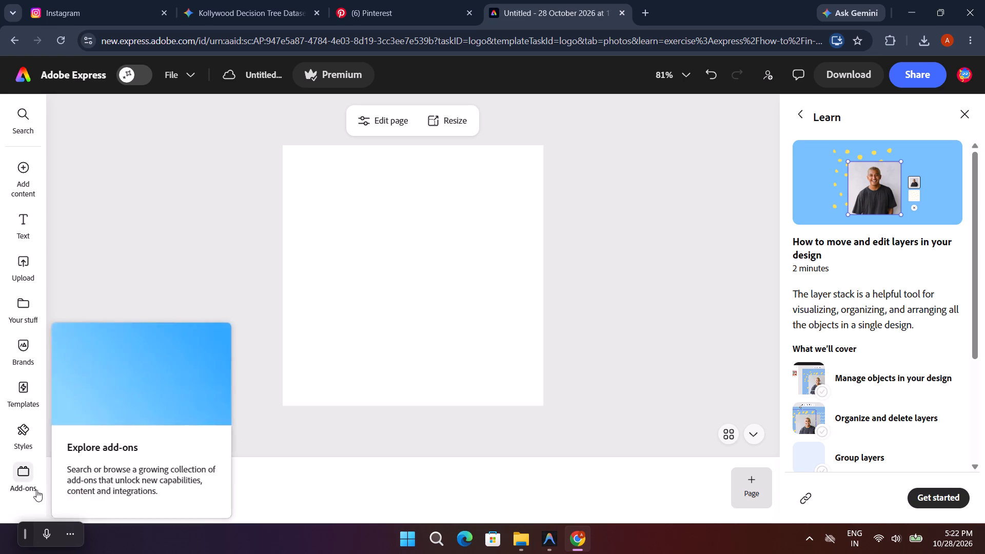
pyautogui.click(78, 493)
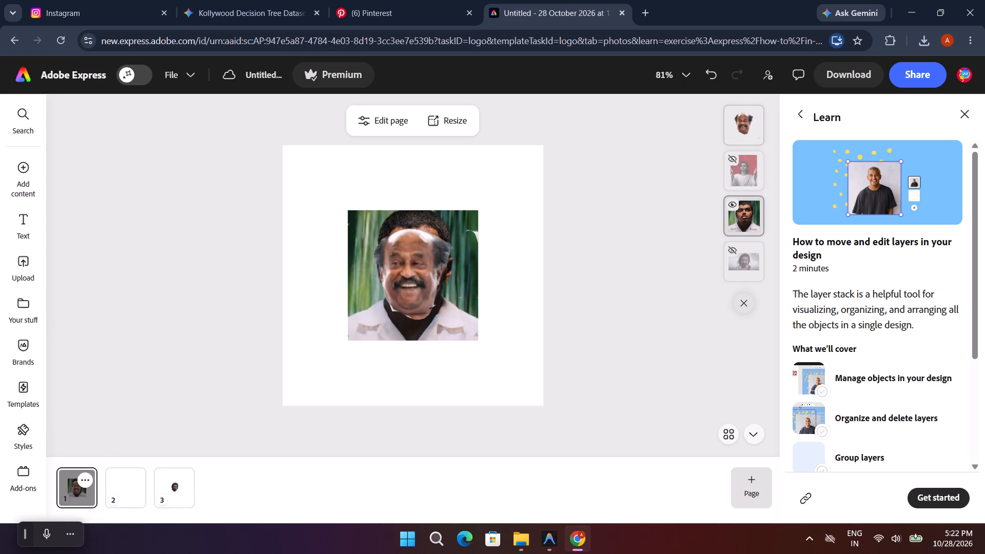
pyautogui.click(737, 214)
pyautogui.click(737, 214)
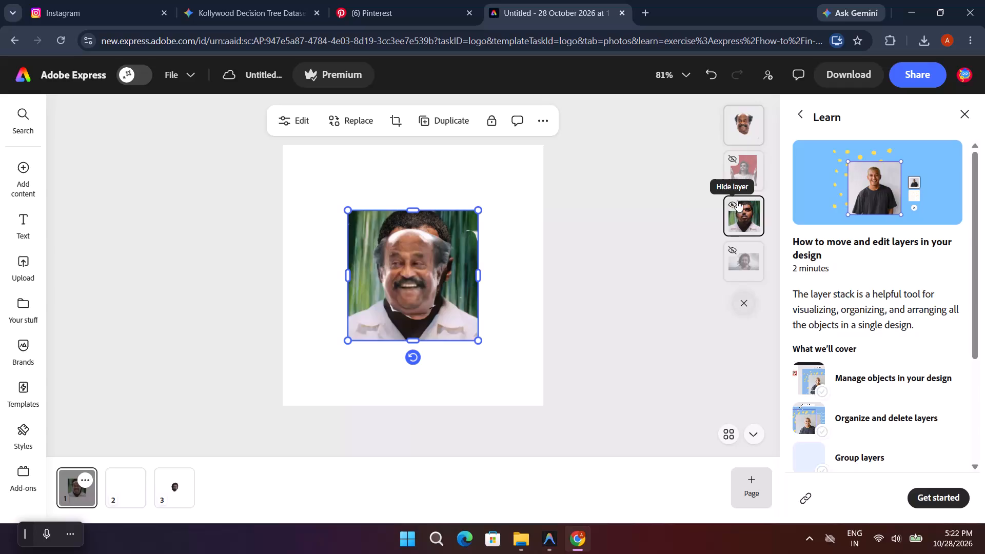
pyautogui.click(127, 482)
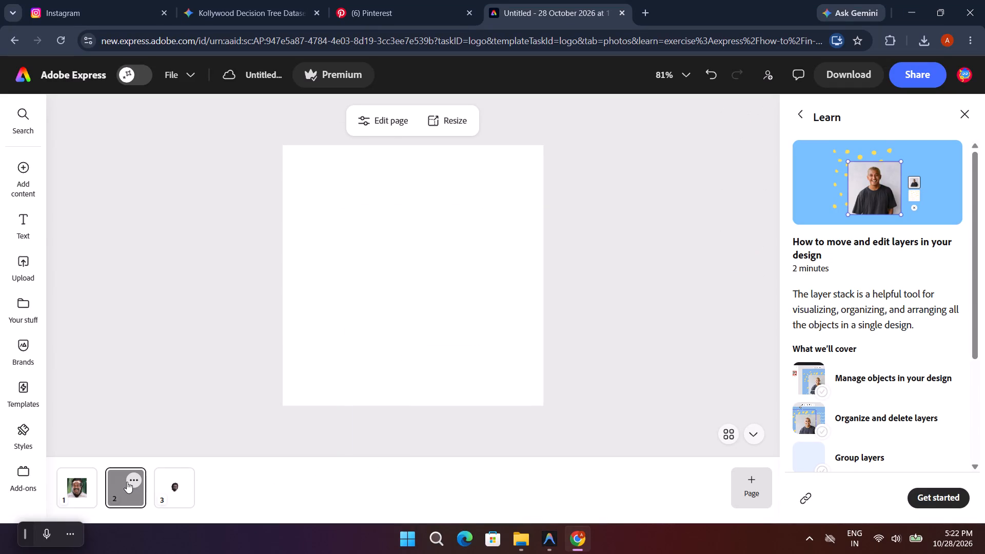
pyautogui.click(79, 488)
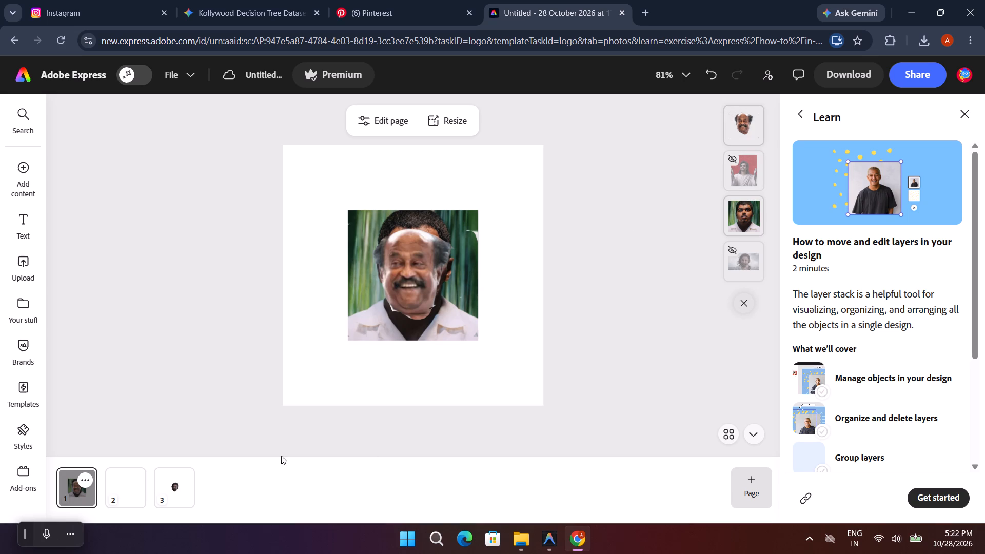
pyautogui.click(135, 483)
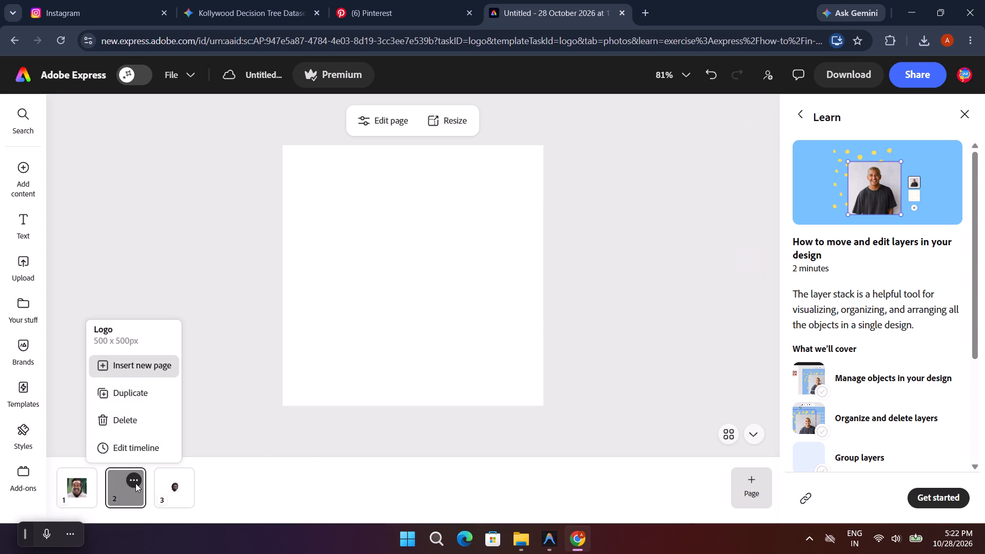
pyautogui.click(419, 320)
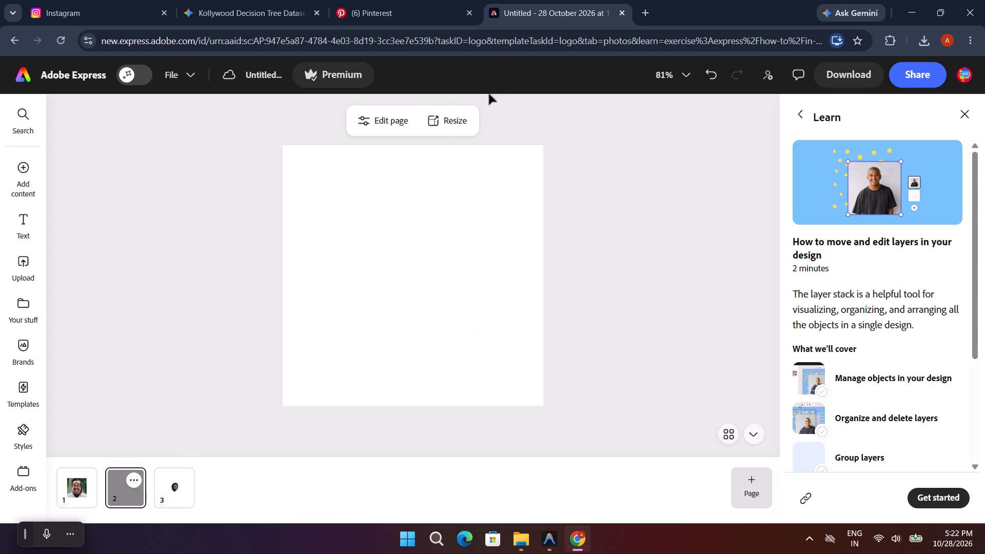
# Look through the design's three pages, including the overview of all pages, and return to page 1.
pyautogui.click(973, 117)
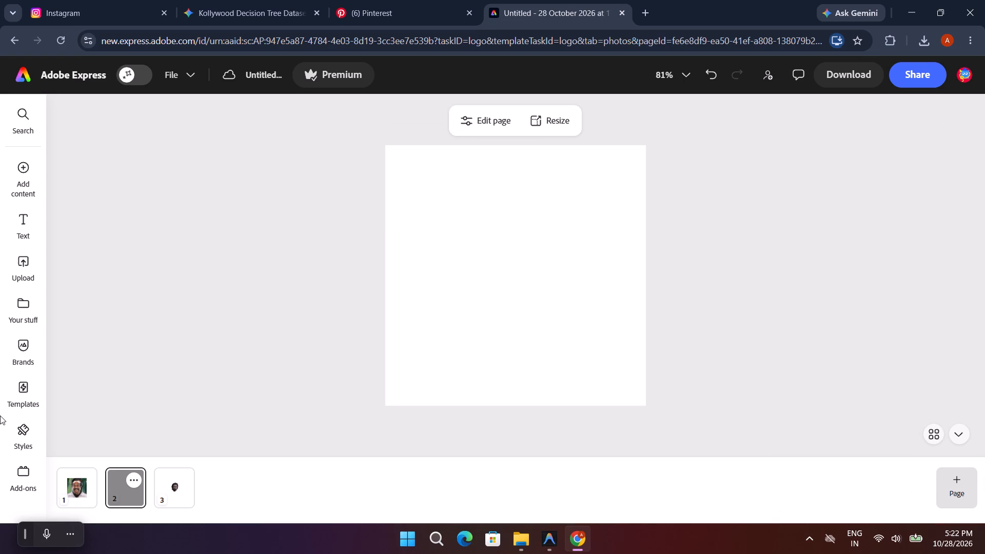
pyautogui.click(180, 474)
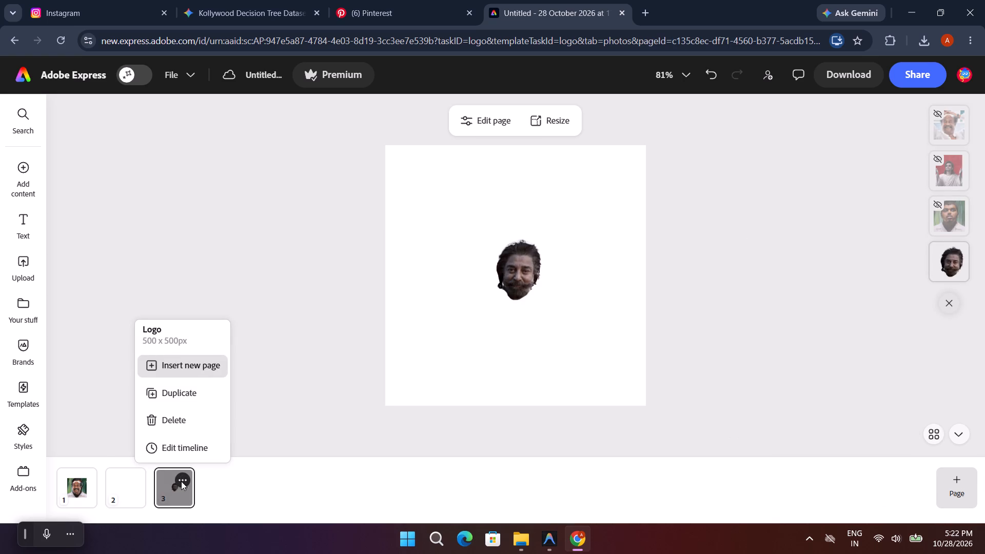
pyautogui.click(166, 497)
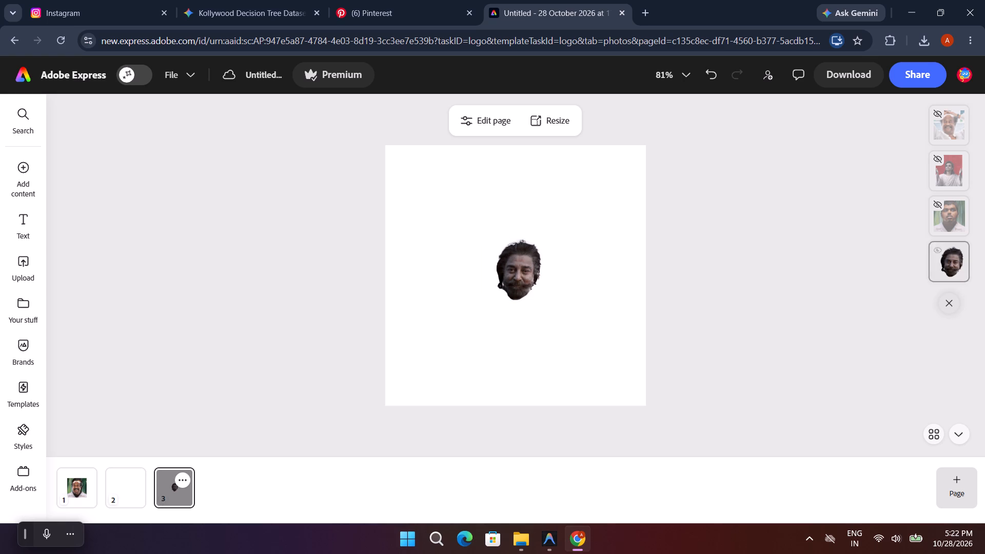
pyautogui.click(937, 430)
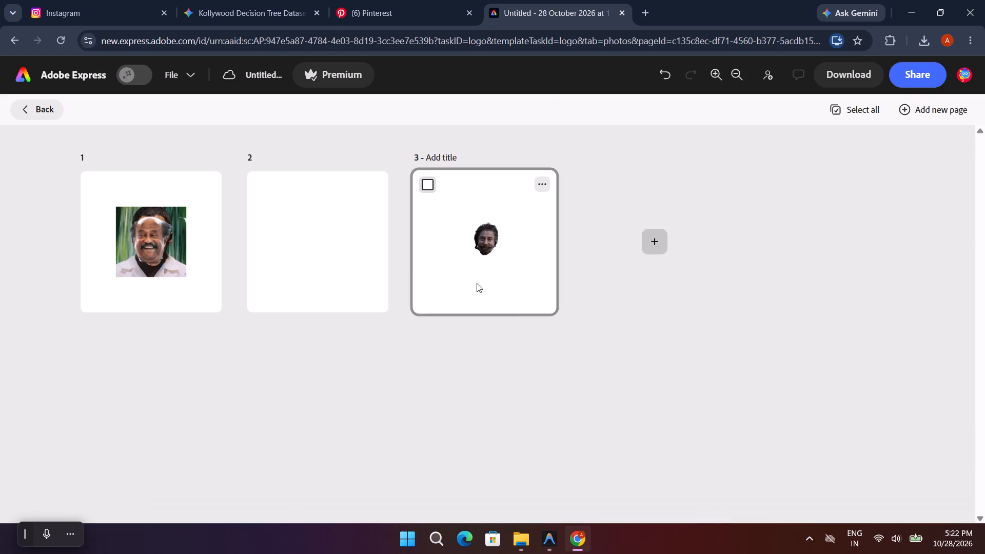
pyautogui.click(372, 262)
pyautogui.click(156, 241)
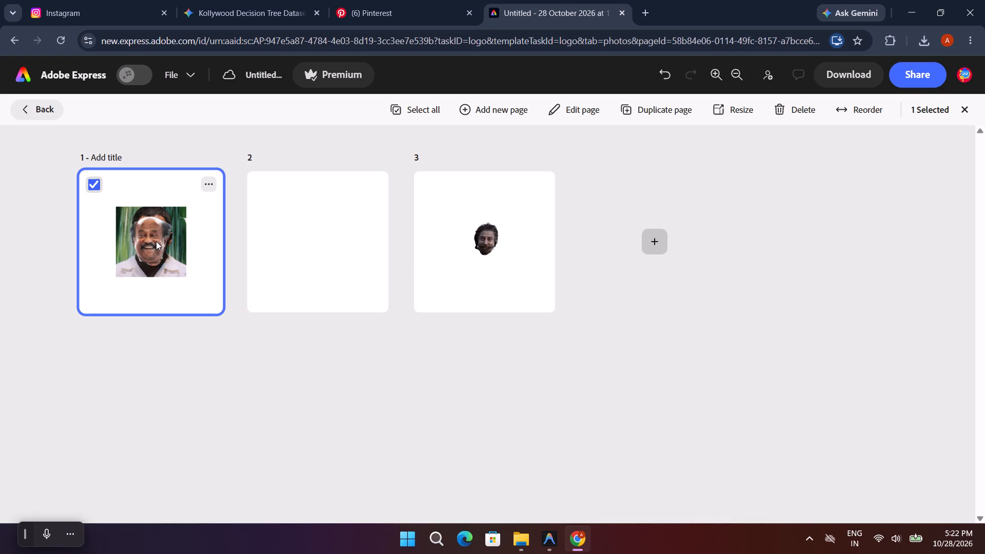
pyautogui.click(156, 241)
pyautogui.click(31, 103)
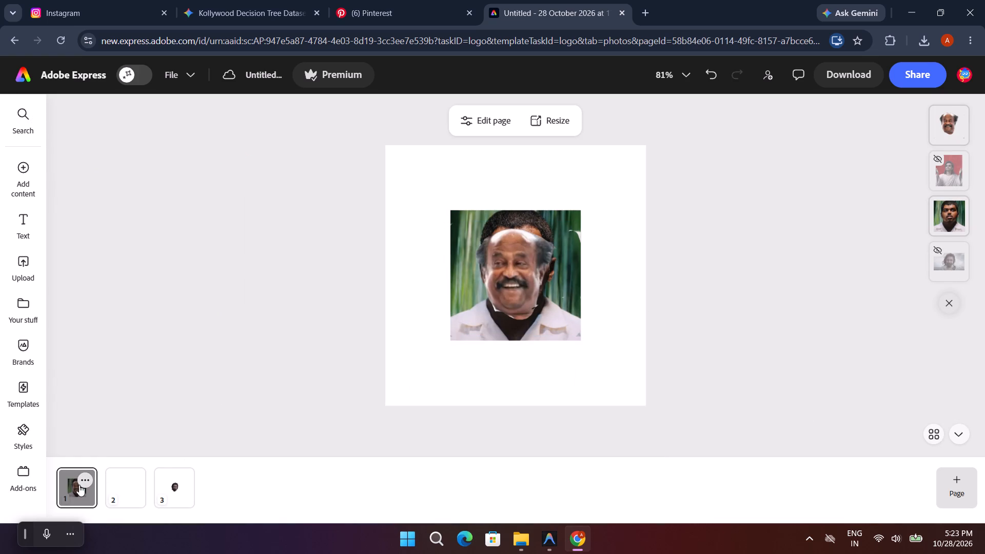
pyautogui.click(77, 490)
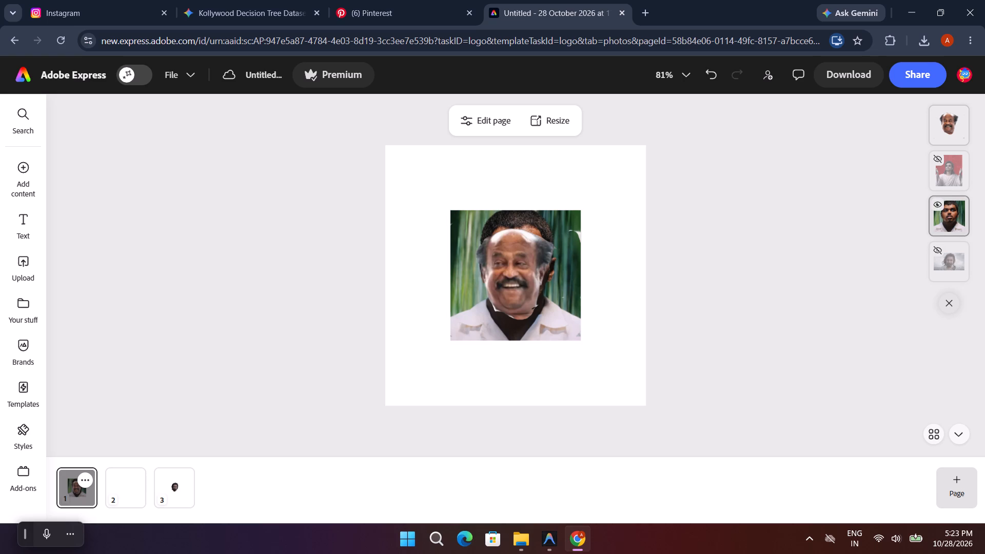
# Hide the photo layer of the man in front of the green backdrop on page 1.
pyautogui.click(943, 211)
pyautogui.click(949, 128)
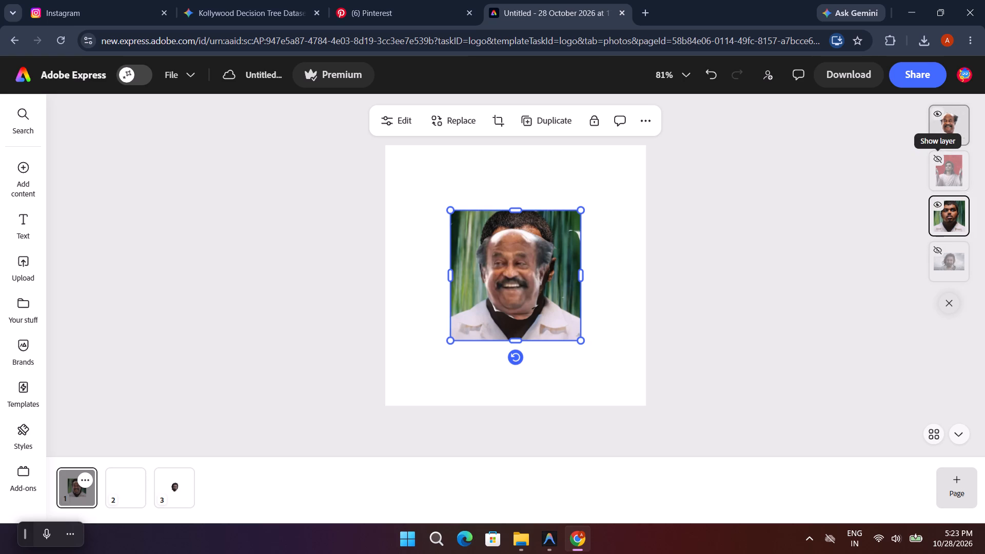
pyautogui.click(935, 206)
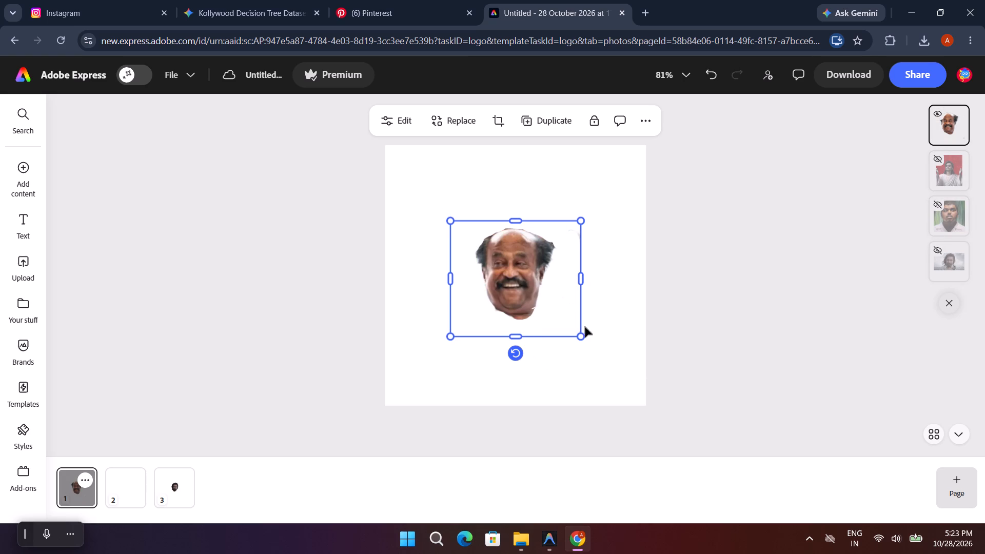
# Scale the smiling actor's head cutout on page 1 down slightly.
pyautogui.moveTo(584, 338); pyautogui.dragTo(586, 328)
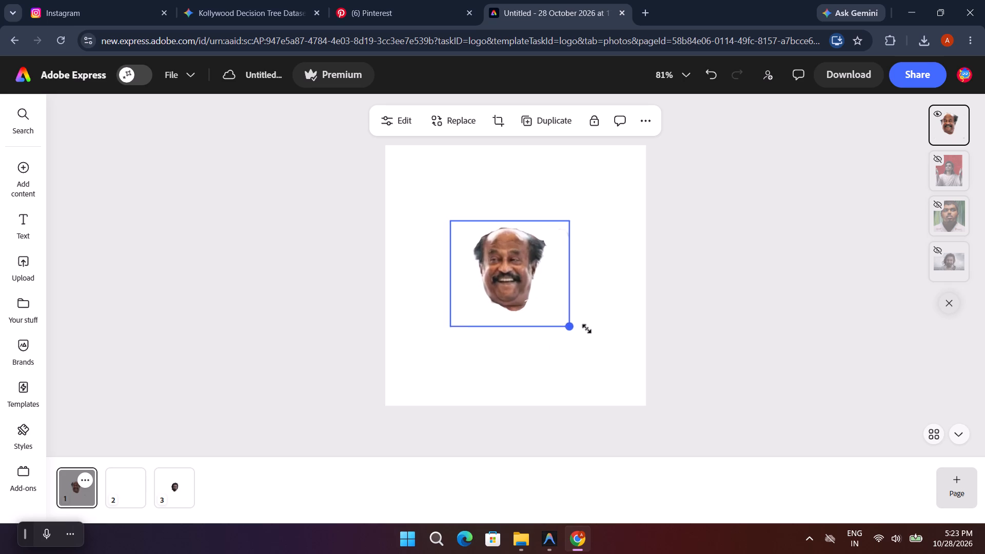
pyautogui.moveTo(586, 328); pyautogui.dragTo(572, 328)
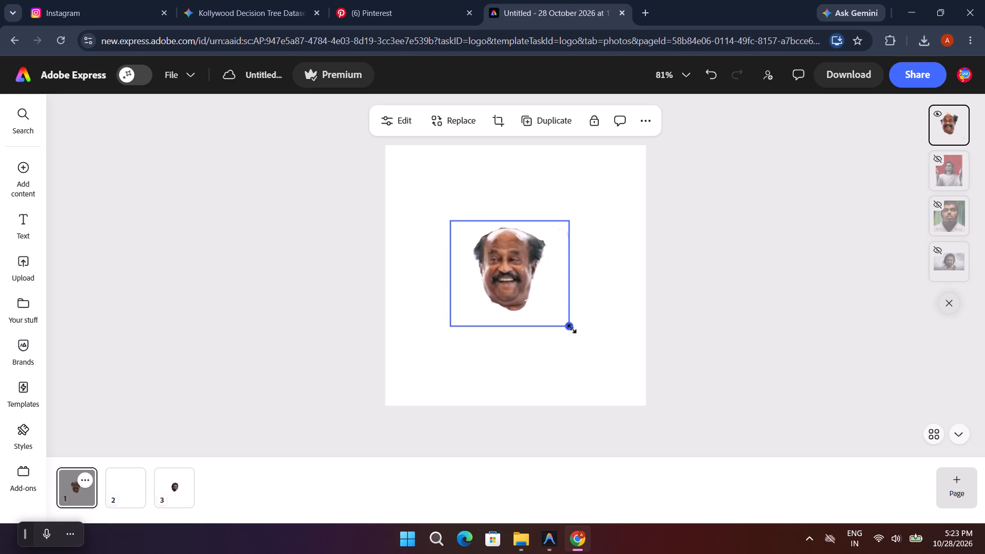
pyautogui.moveTo(572, 328); pyautogui.dragTo(576, 329)
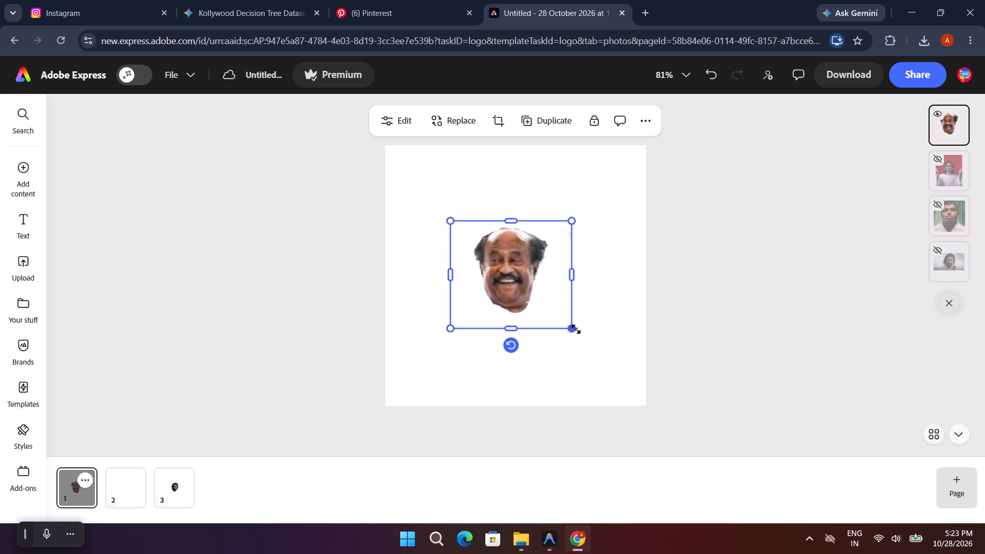
# Download only page 1 with the smiling actor's head cutout as a PNG at size 1, 500 x 500 px.
pyautogui.click(860, 84)
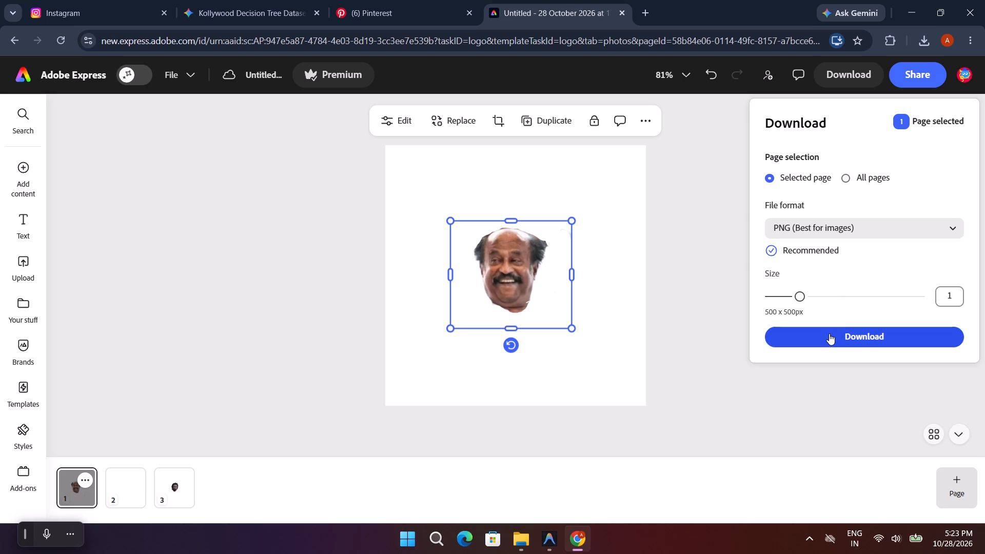
pyautogui.moveTo(804, 297); pyautogui.dragTo(842, 297)
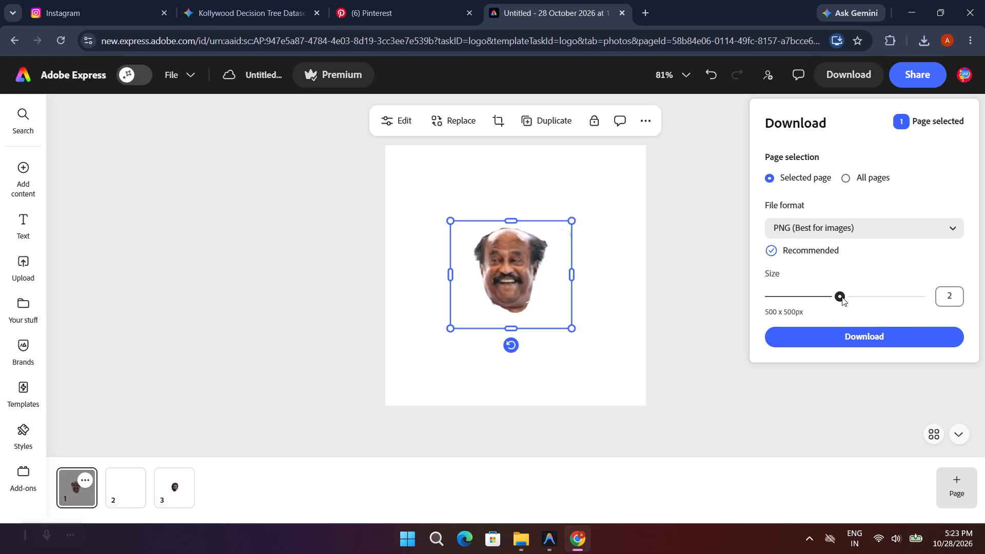
pyautogui.moveTo(842, 297); pyautogui.dragTo(877, 302)
pyautogui.moveTo(877, 302); pyautogui.dragTo(875, 303)
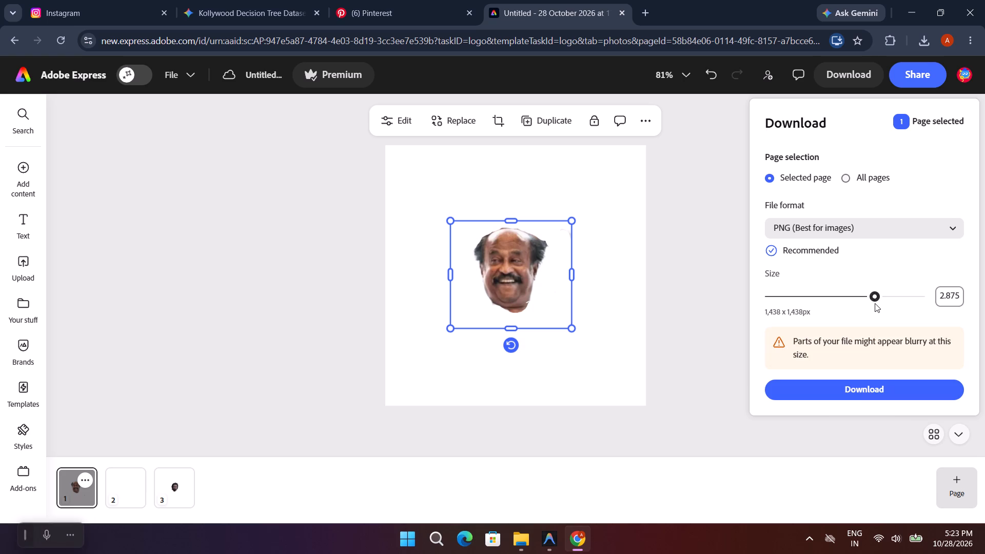
pyautogui.moveTo(875, 303); pyautogui.dragTo(791, 315)
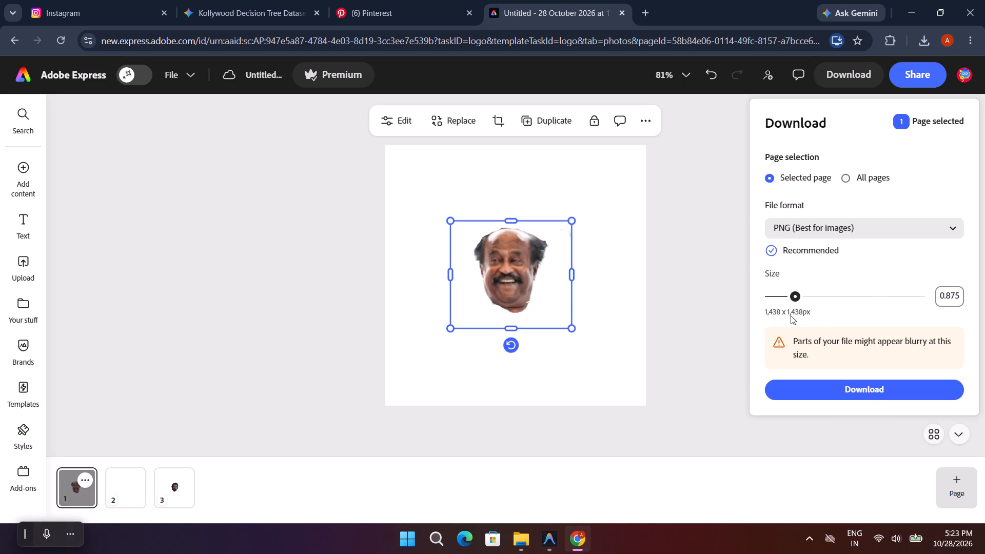
pyautogui.moveTo(791, 315); pyautogui.dragTo(786, 316)
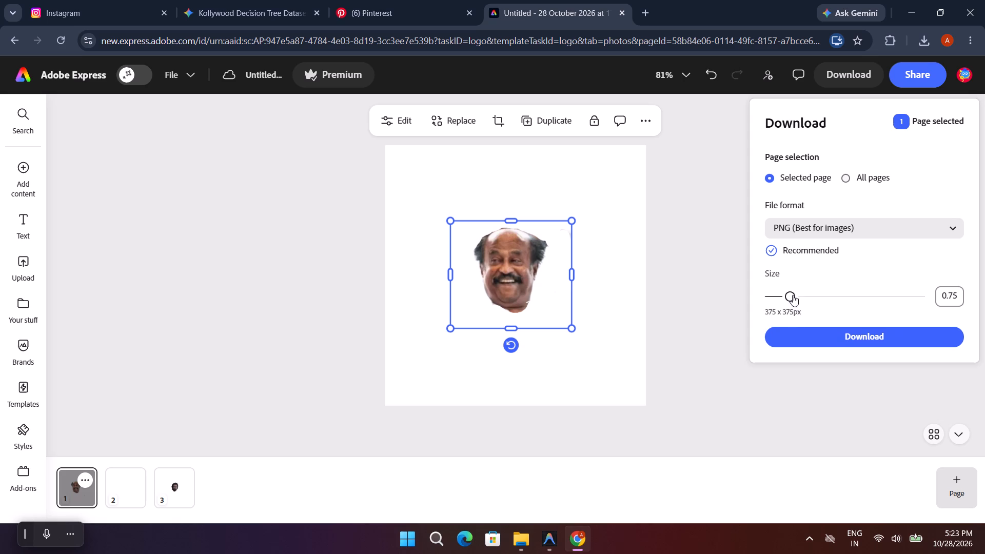
pyautogui.click(798, 295)
pyautogui.click(810, 334)
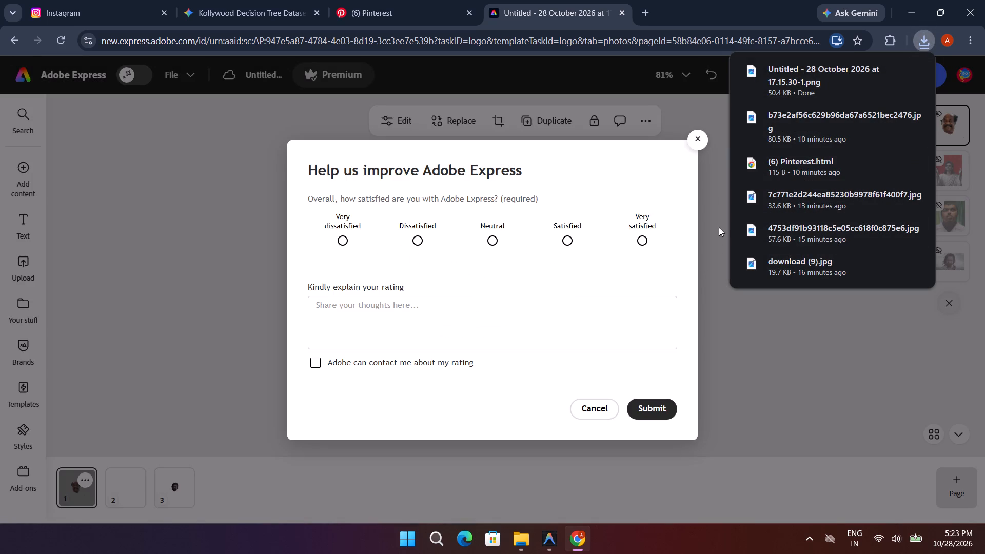
# Open the downloaded PNG to inspect the smiling actor's head cutout, and close the viewer.
pyautogui.doubleClick(854, 78)
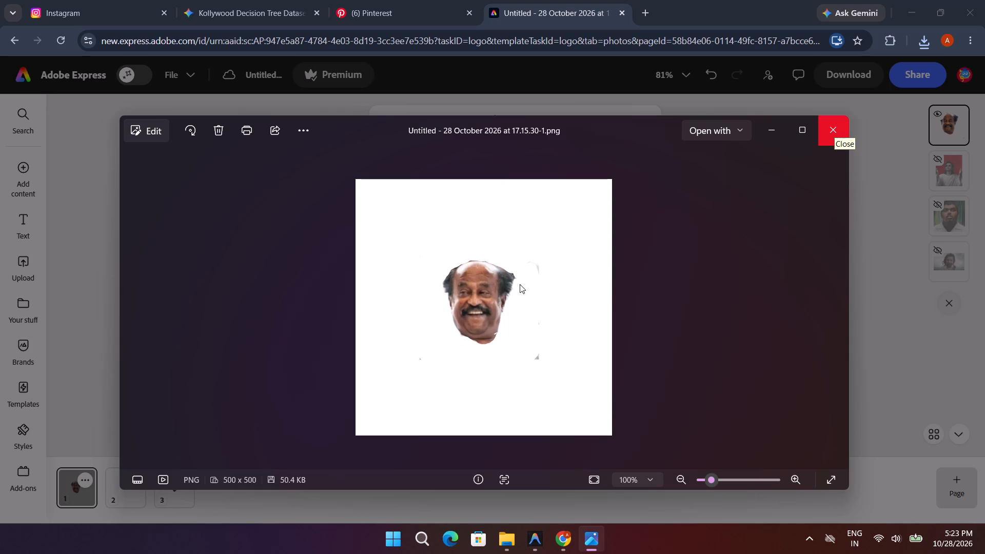
pyautogui.click(831, 136)
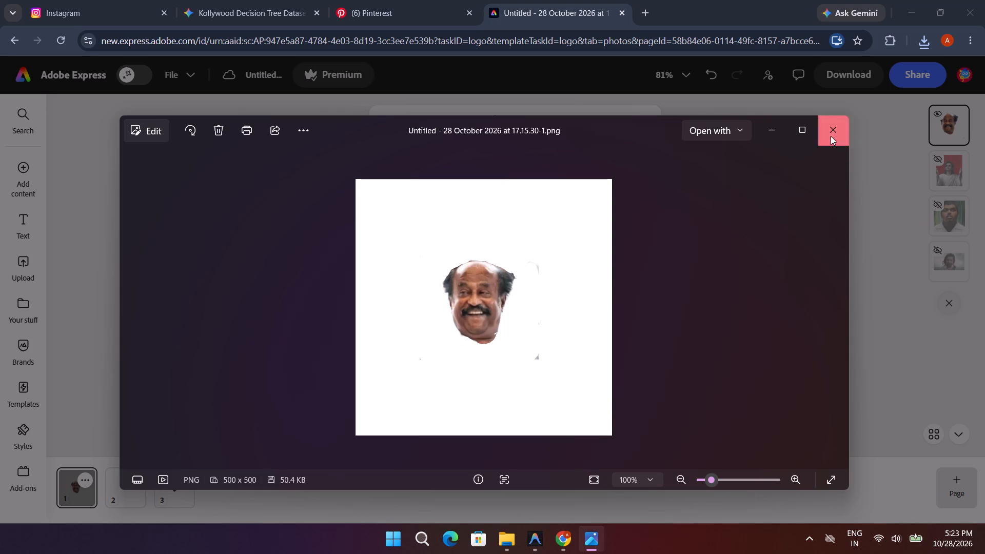
pyautogui.click(700, 142)
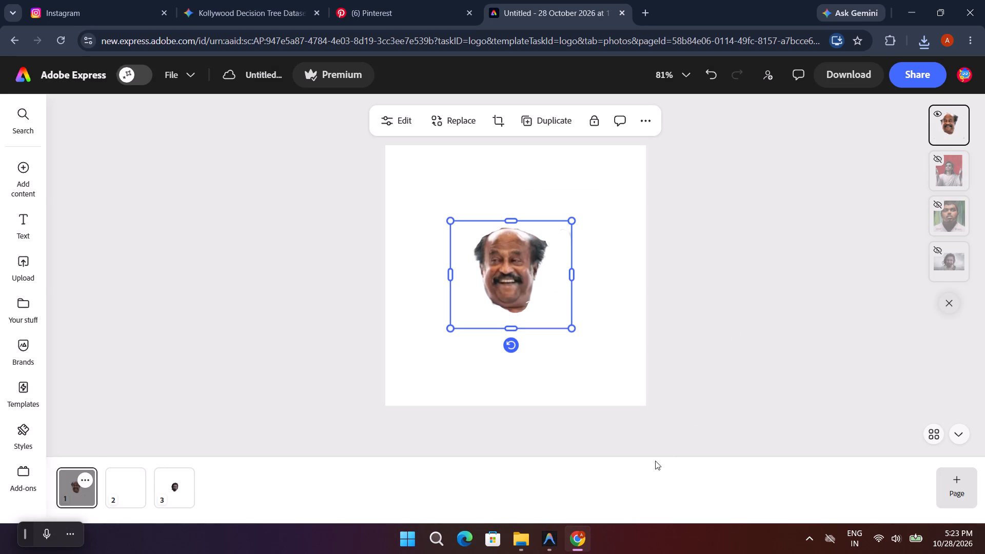
pyautogui.click(559, 539)
pyautogui.click(582, 537)
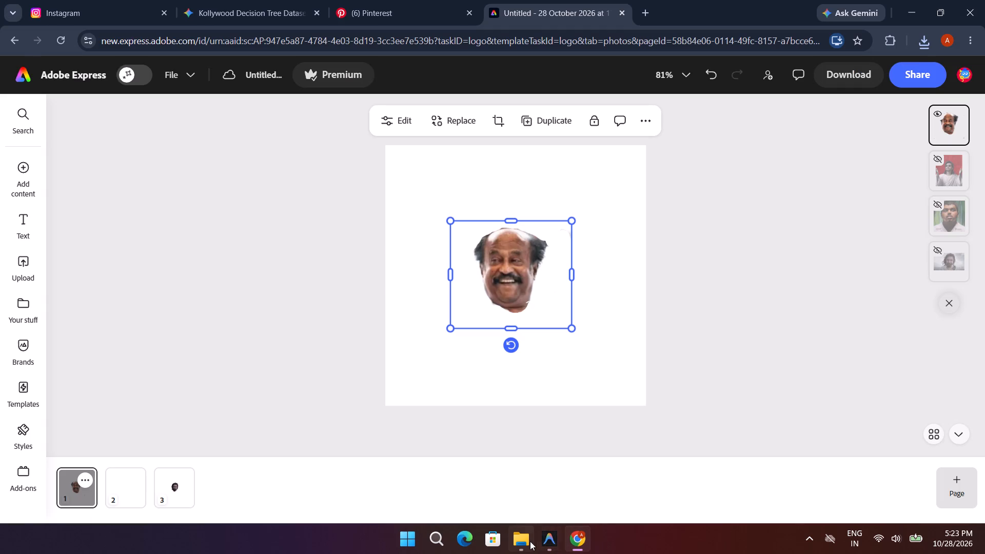
pyautogui.click(530, 541)
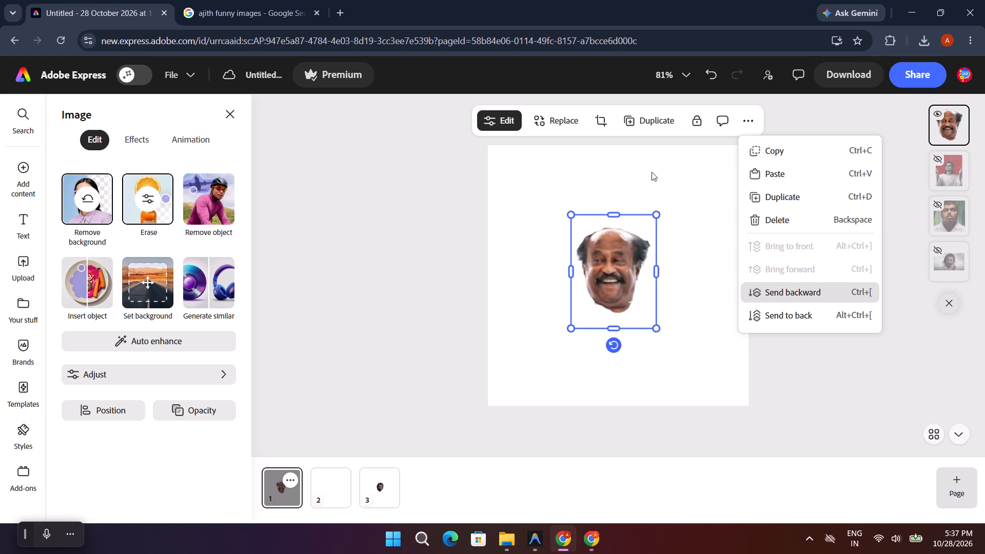
pyautogui.click(549, 167)
pyautogui.click(483, 116)
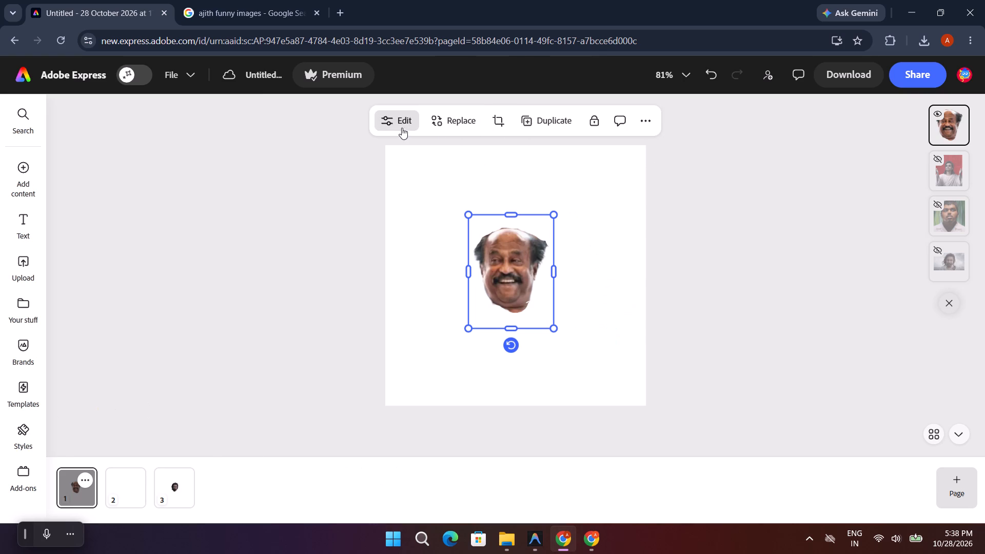
pyautogui.click(400, 127)
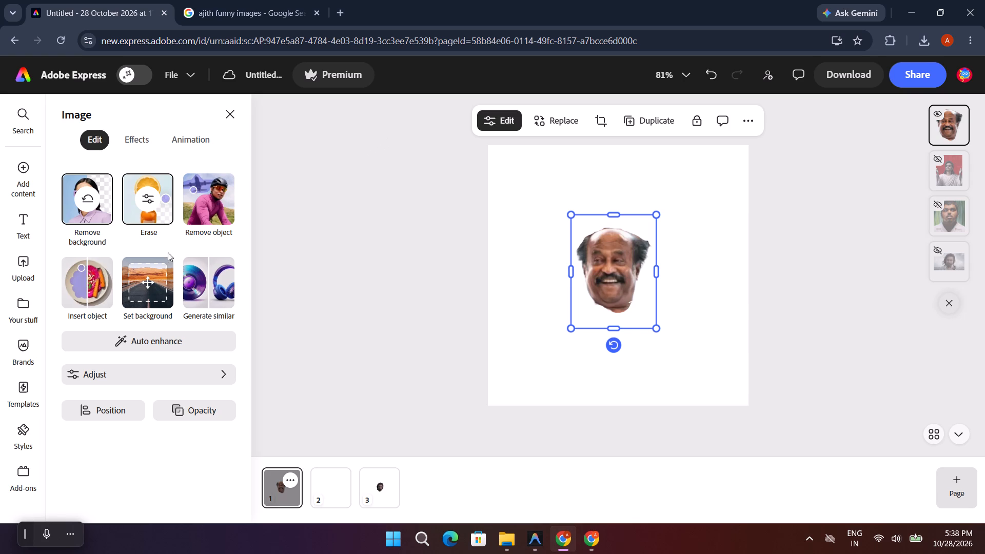
# Look through the effects and animation presets available for the Rajini head image.
pyautogui.click(119, 134)
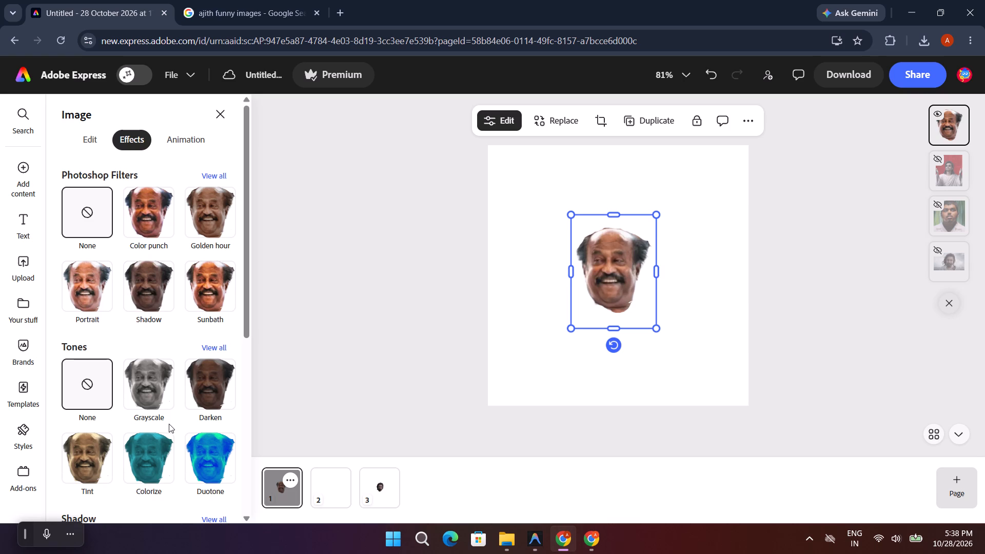
pyautogui.scroll(-5, 169, 426)
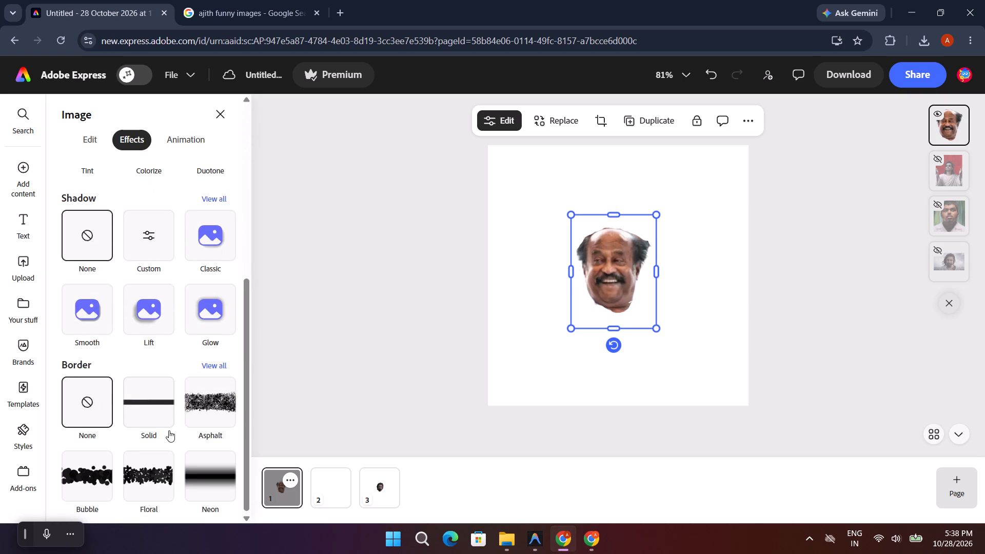
pyautogui.scroll(5, 169, 430)
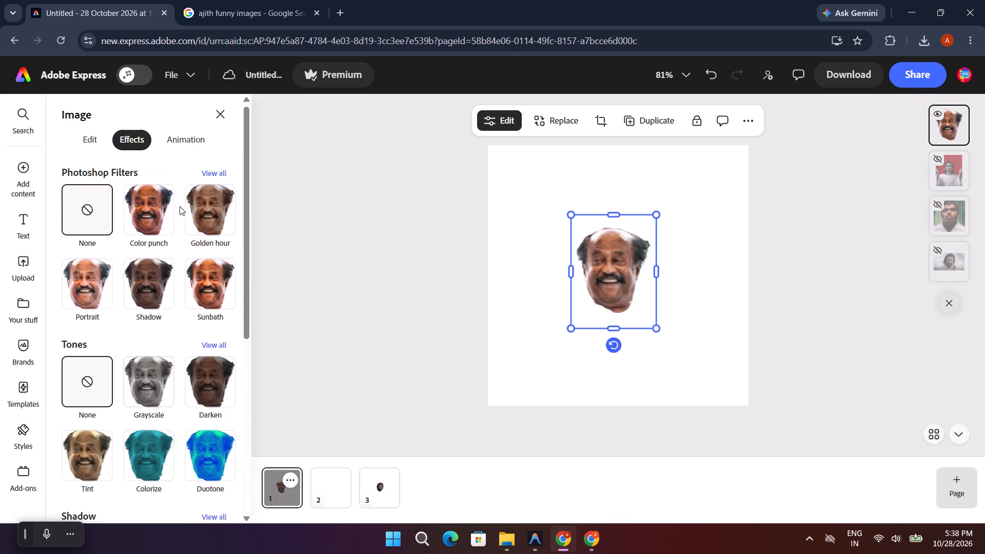
pyautogui.click(198, 136)
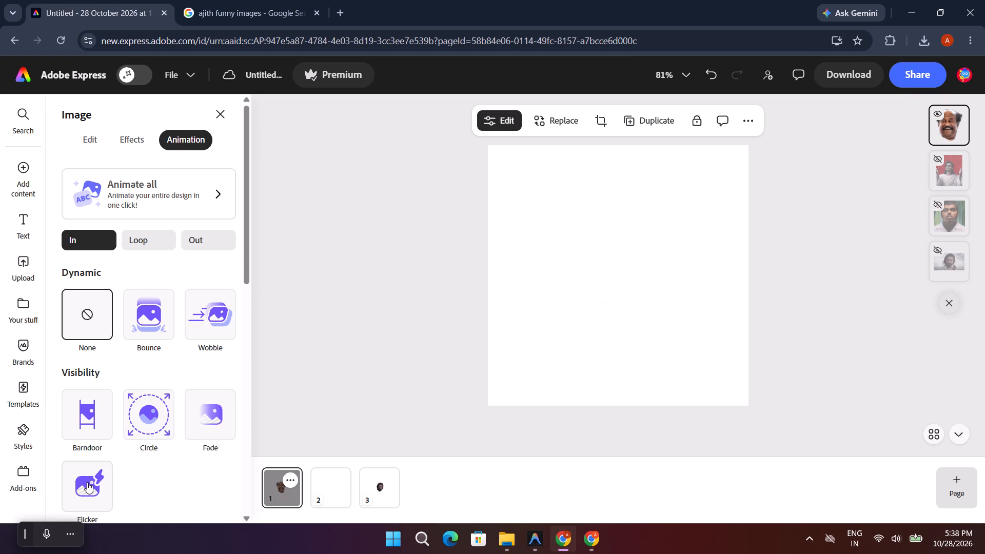
pyautogui.scroll(-3, 84, 450)
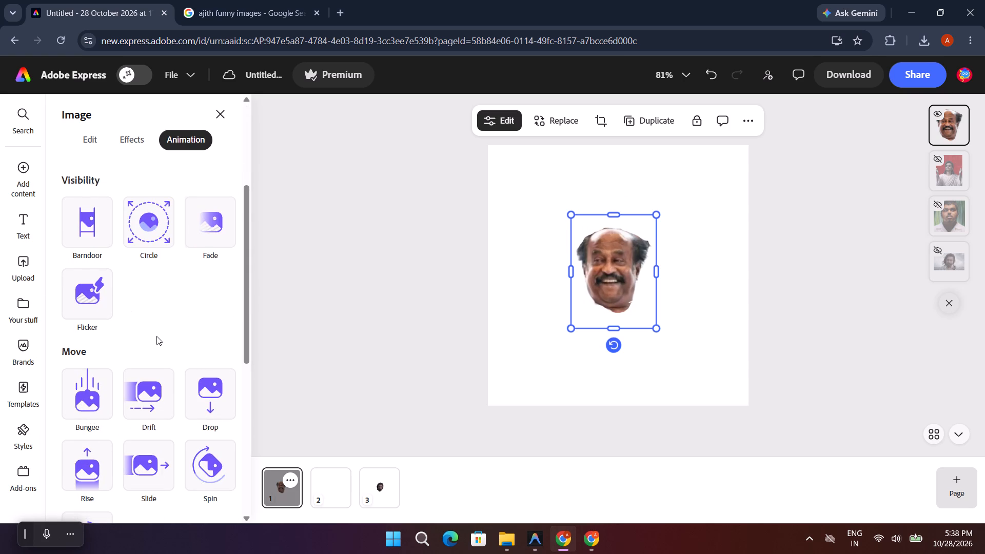
pyautogui.scroll(5, 156, 336)
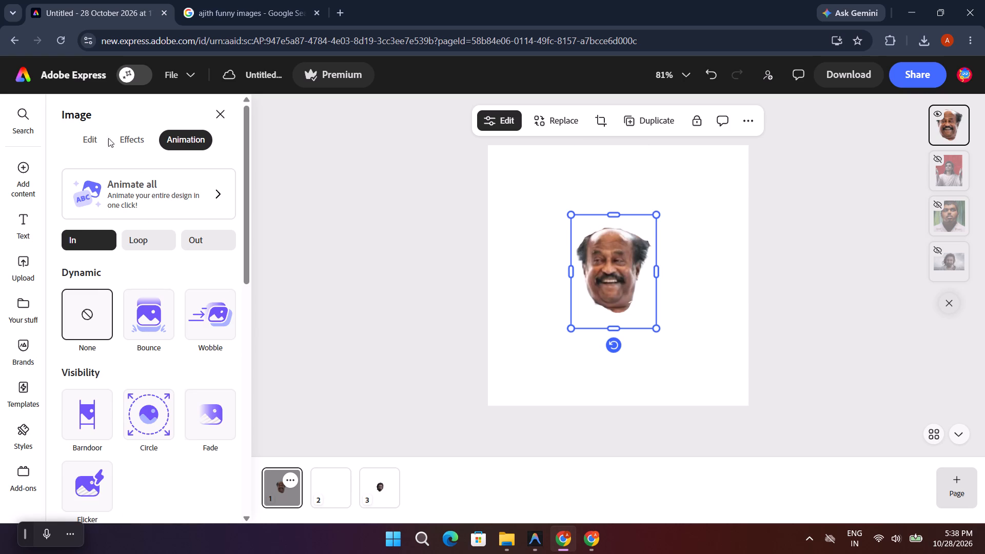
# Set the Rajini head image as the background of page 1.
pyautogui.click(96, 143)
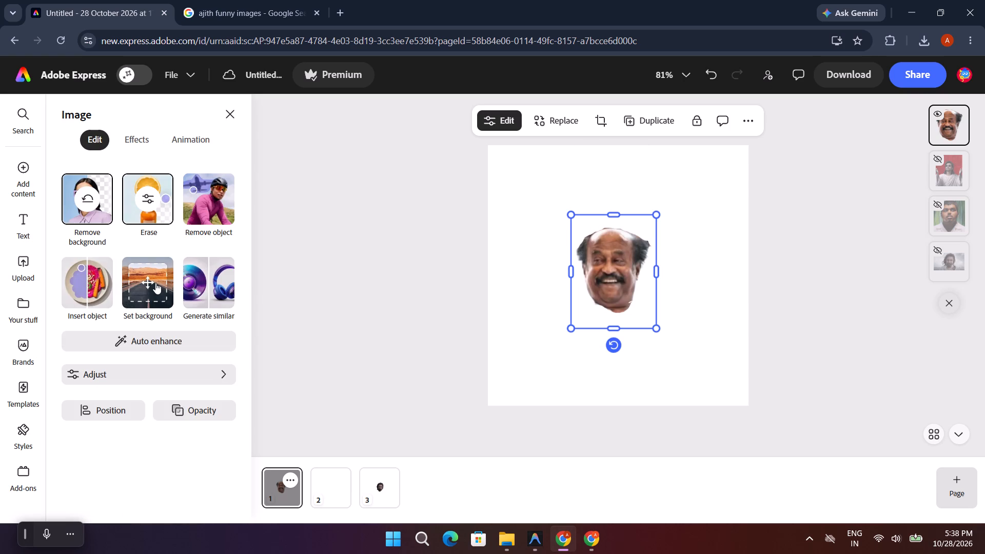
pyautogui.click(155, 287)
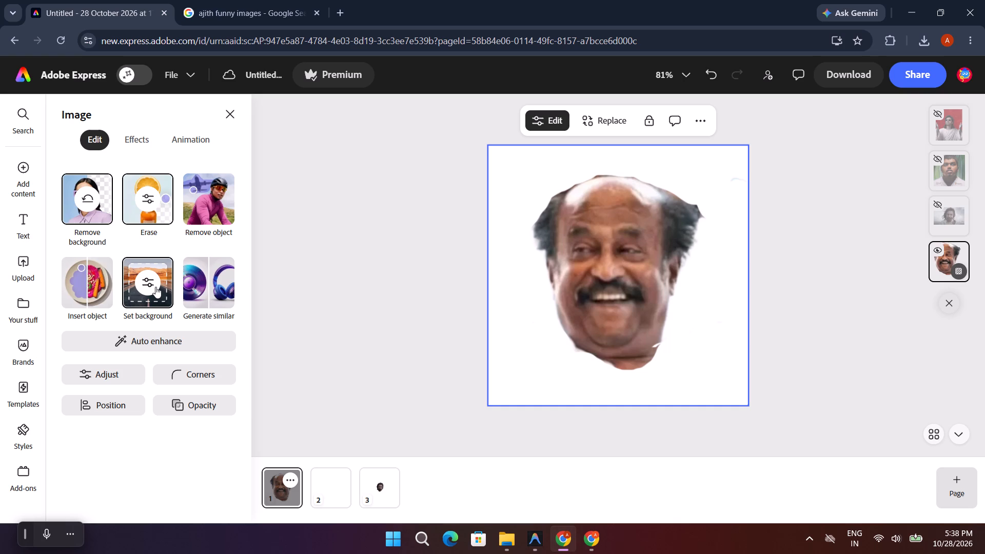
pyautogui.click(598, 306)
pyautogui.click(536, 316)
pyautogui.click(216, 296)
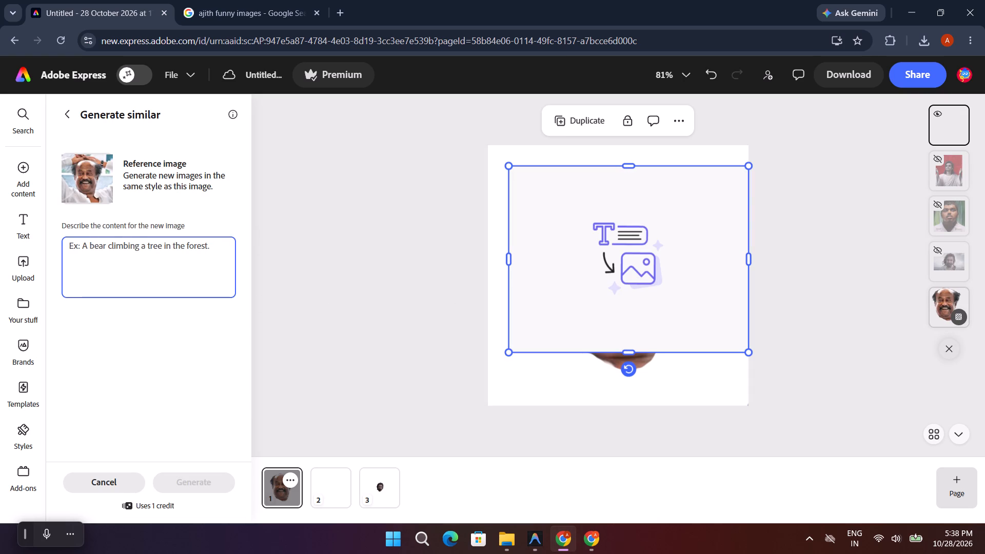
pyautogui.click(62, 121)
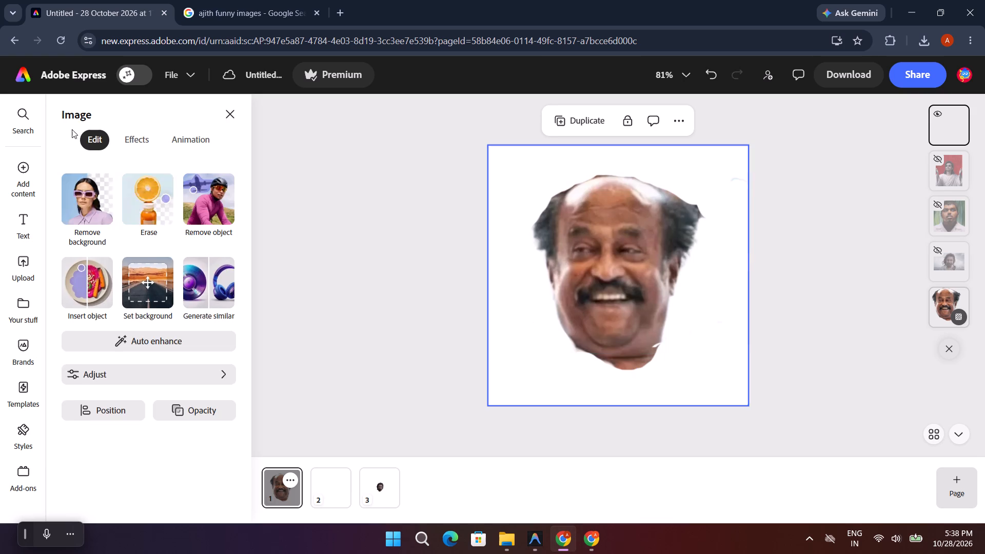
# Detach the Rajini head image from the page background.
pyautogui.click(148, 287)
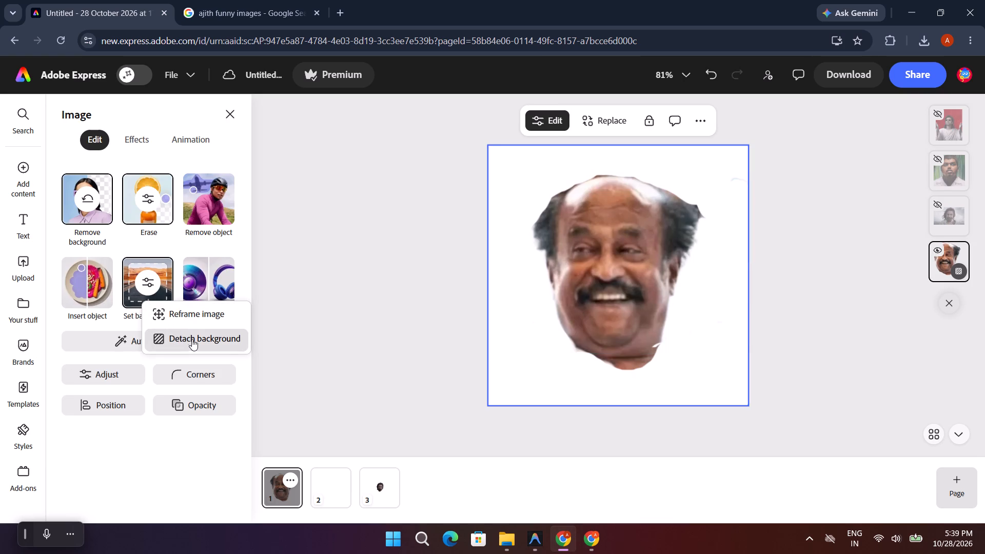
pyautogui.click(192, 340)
# Set the Rajini head image as the page background, open it with Reframe image, and close the image editing options.
pyautogui.click(145, 287)
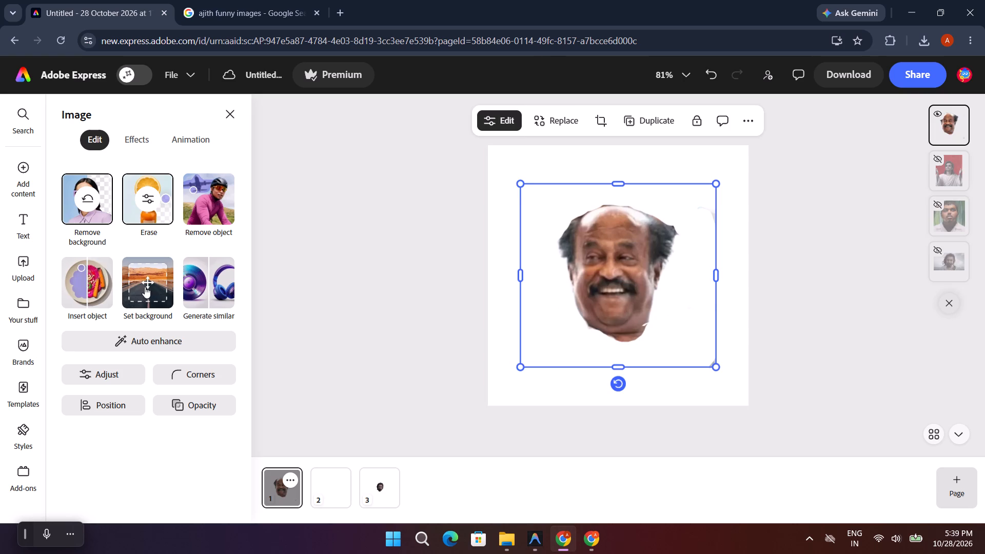
pyautogui.click(154, 289)
pyautogui.click(170, 310)
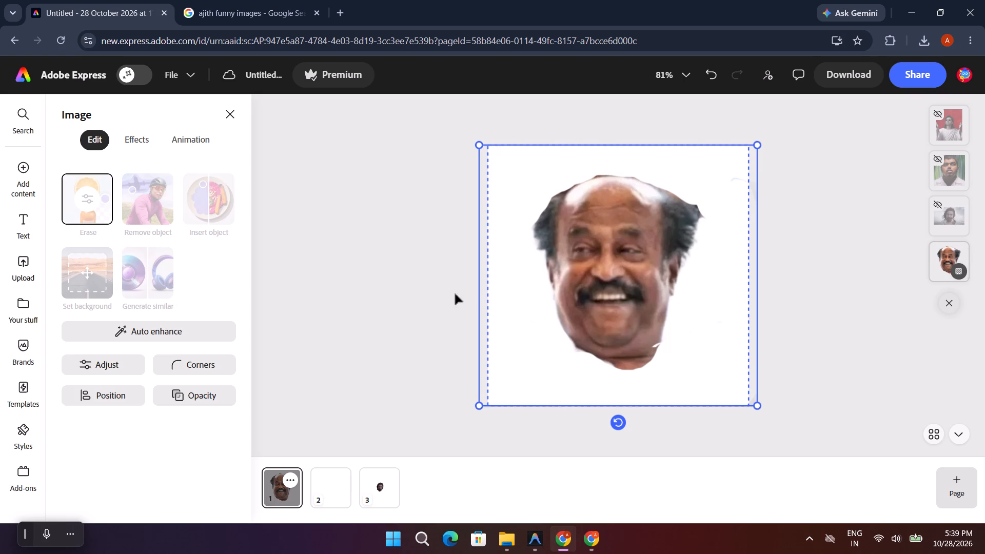
pyautogui.click(536, 296)
pyautogui.click(586, 283)
pyautogui.rightClick(585, 282)
pyautogui.rightClick(583, 281)
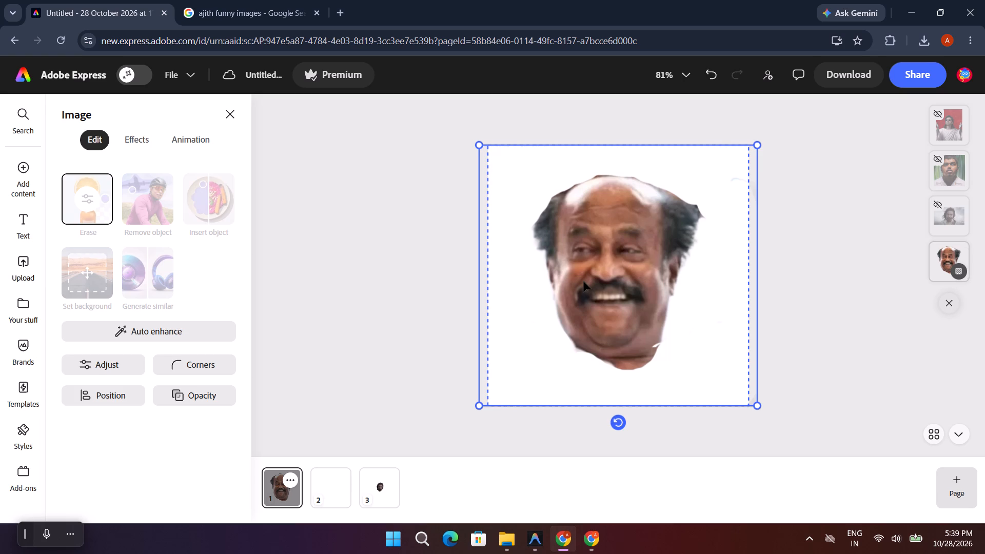
pyautogui.rightClick(583, 281)
pyautogui.click(616, 423)
pyautogui.click(74, 195)
pyautogui.click(232, 108)
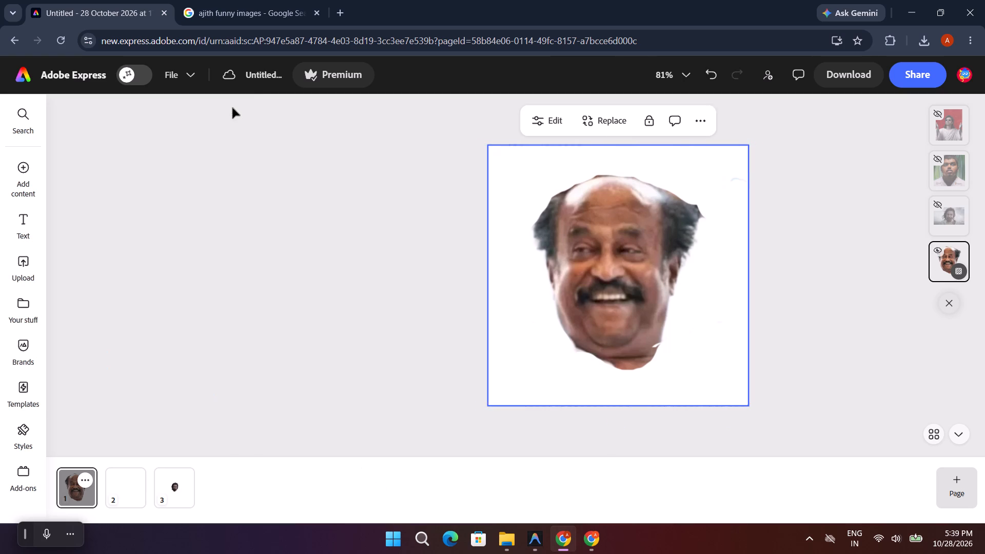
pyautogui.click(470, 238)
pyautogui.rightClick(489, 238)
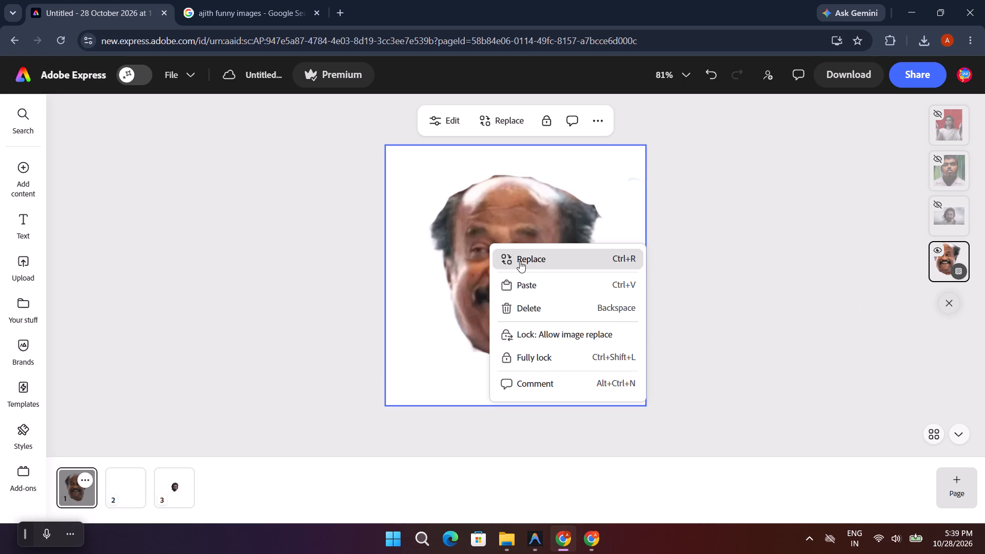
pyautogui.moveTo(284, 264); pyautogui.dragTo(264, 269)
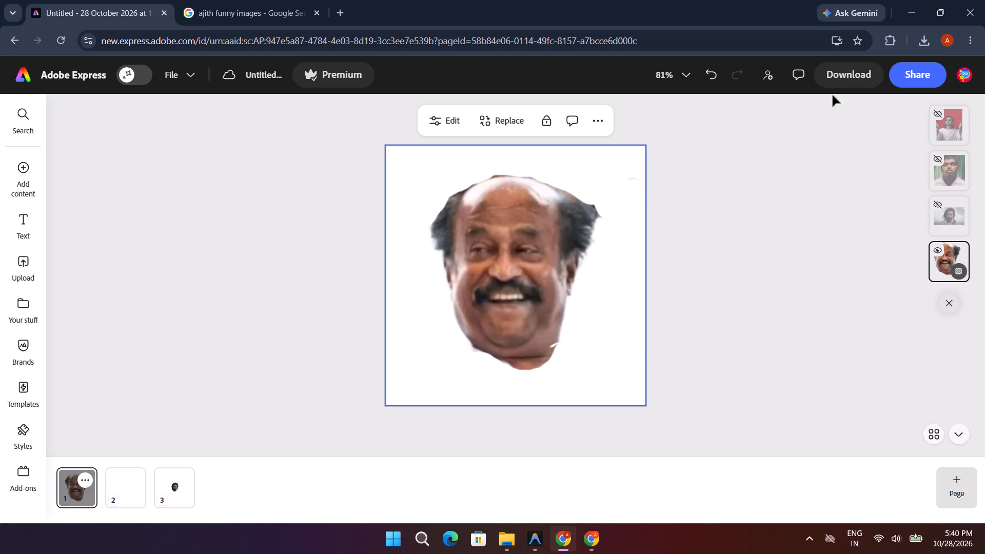
pyautogui.click(850, 68)
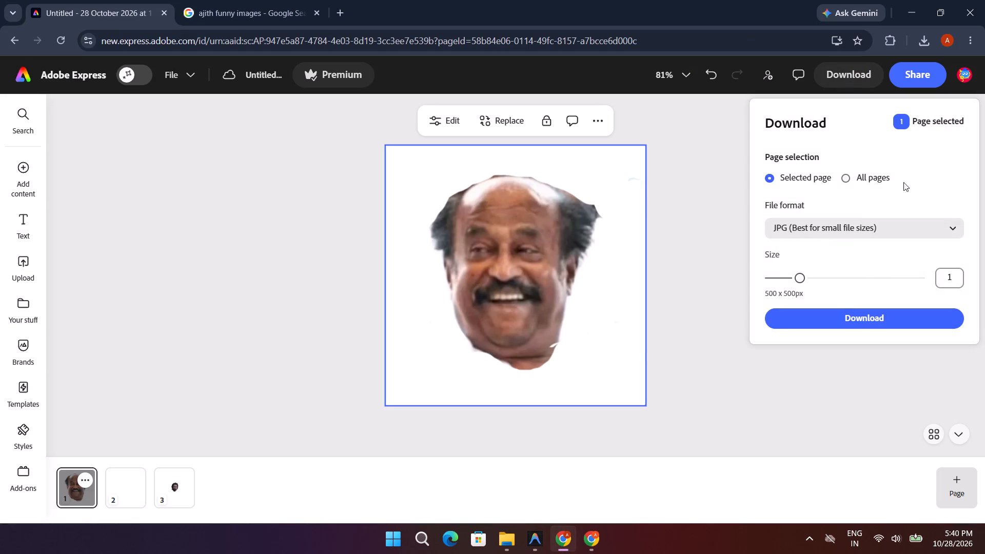
pyautogui.click(865, 175)
pyautogui.click(865, 175)
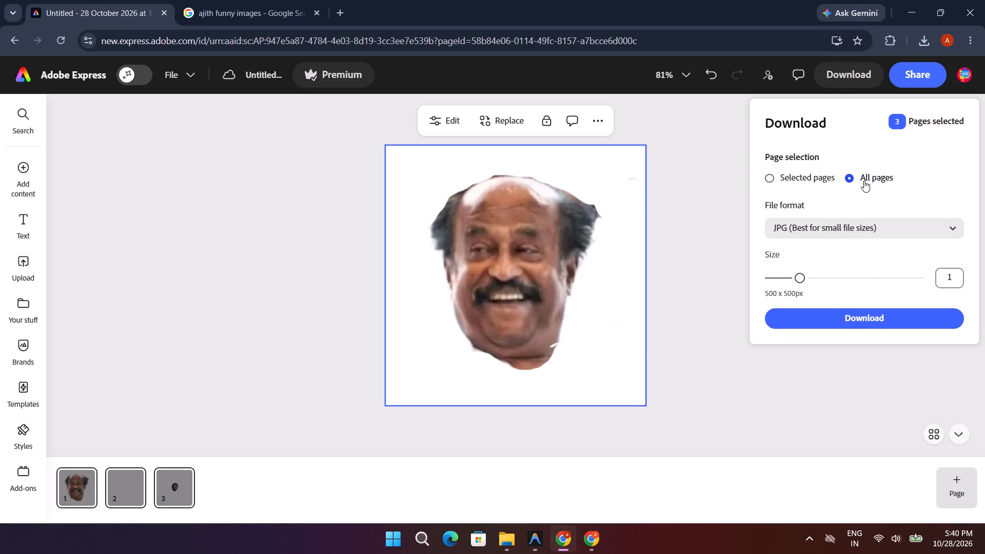
pyautogui.click(789, 177)
pyautogui.click(832, 227)
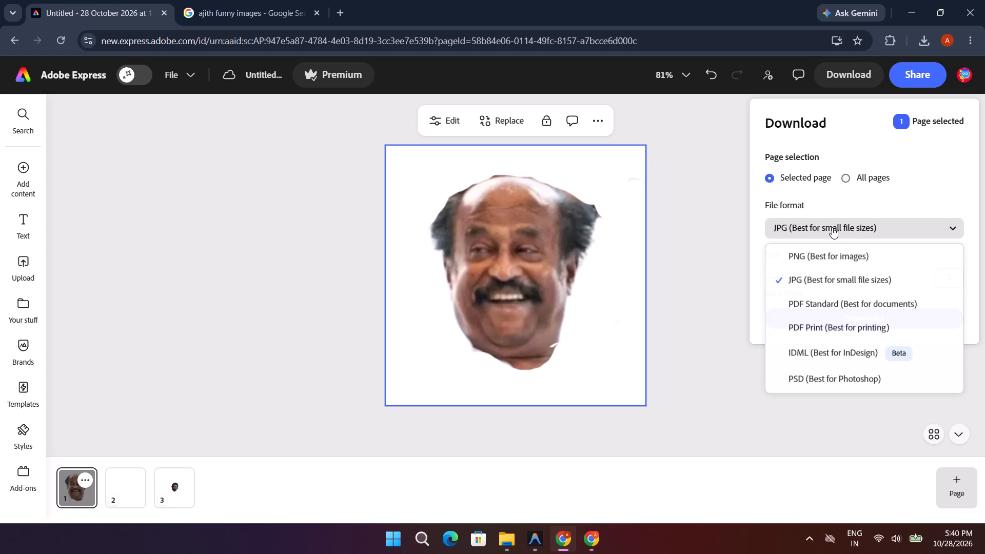
pyautogui.scroll(-6, 854, 370)
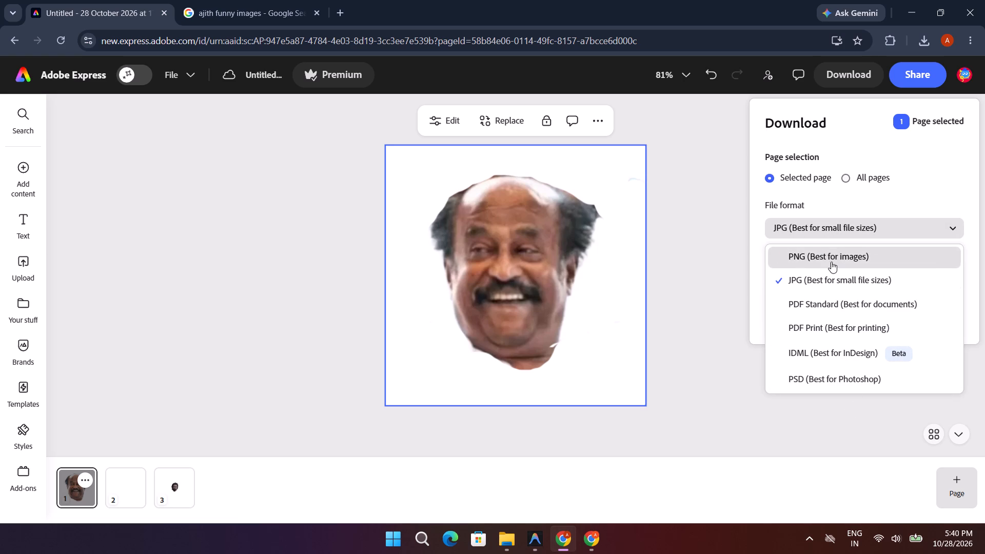
pyautogui.click(839, 186)
pyautogui.click(846, 174)
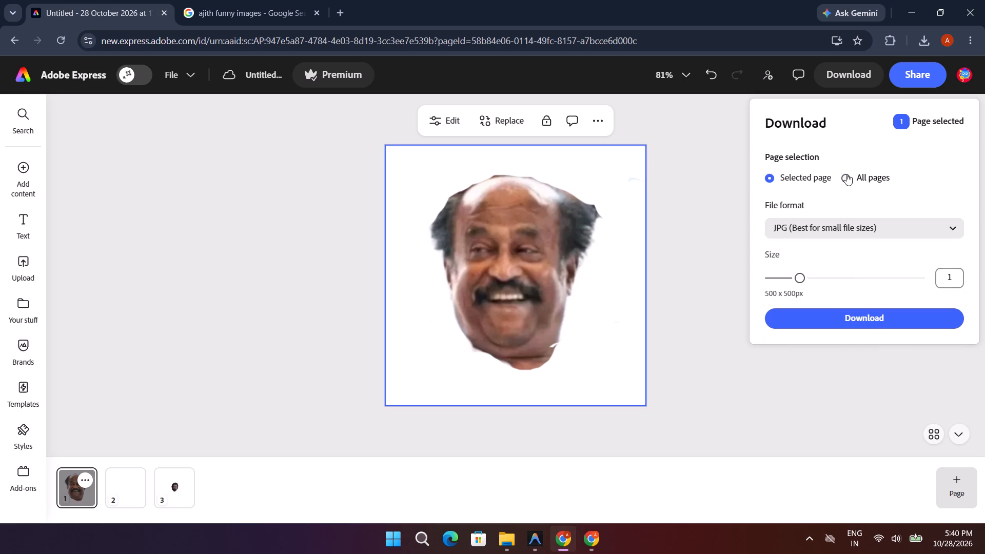
pyautogui.click(846, 174)
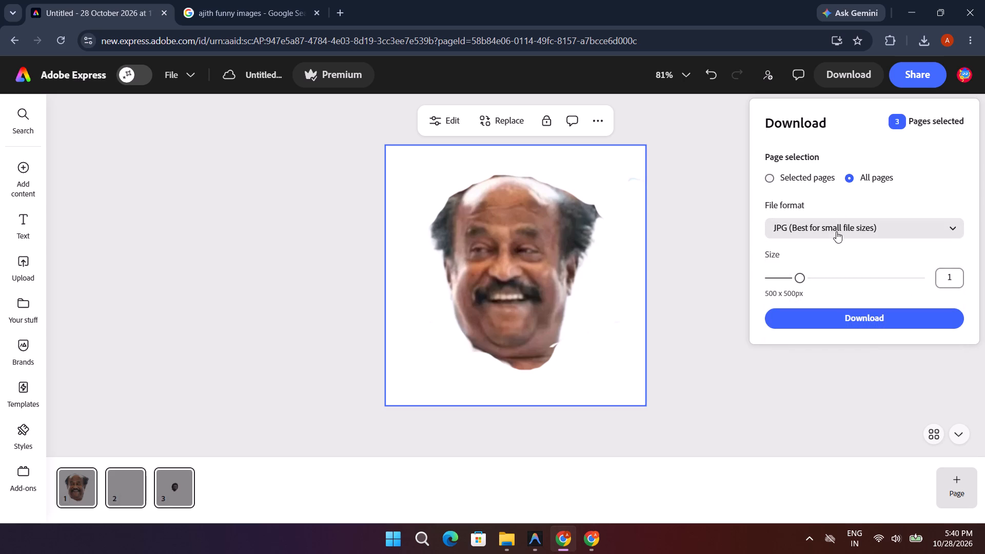
pyautogui.click(836, 232)
pyautogui.click(836, 232)
pyautogui.click(778, 180)
pyautogui.click(573, 237)
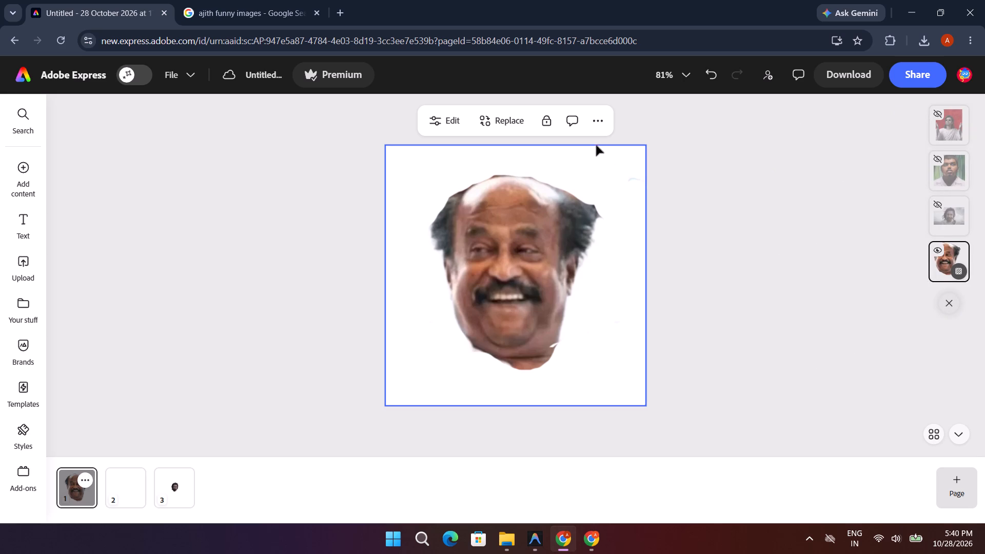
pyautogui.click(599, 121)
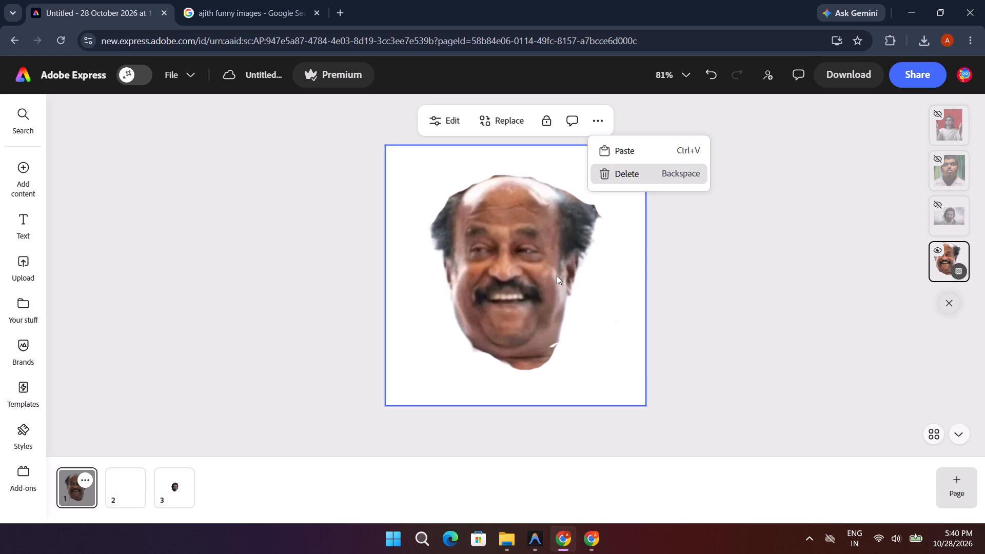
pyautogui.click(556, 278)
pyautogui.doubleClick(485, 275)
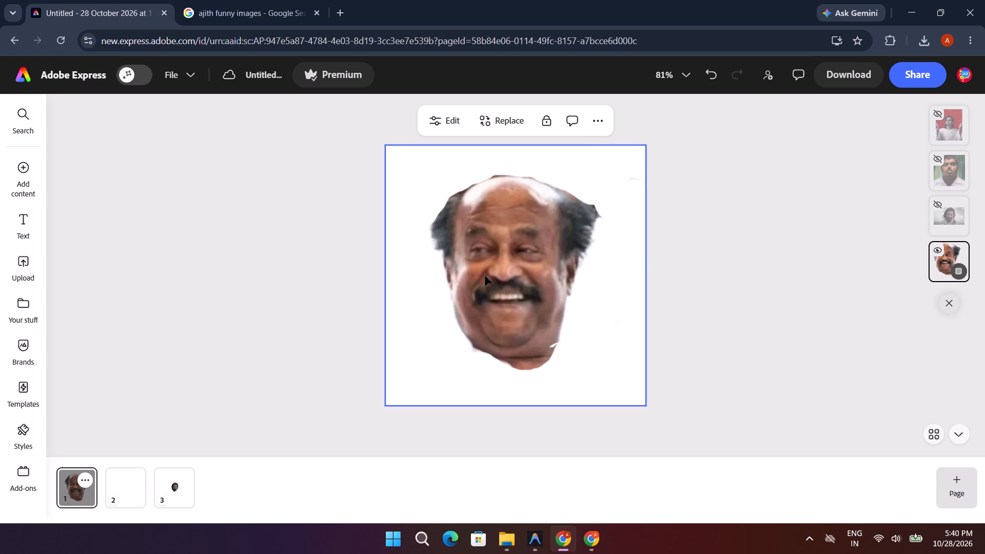
# Reframe the page 1 background image, shrinking the Rajini head and moving it near the page's centre.
pyautogui.click(445, 127)
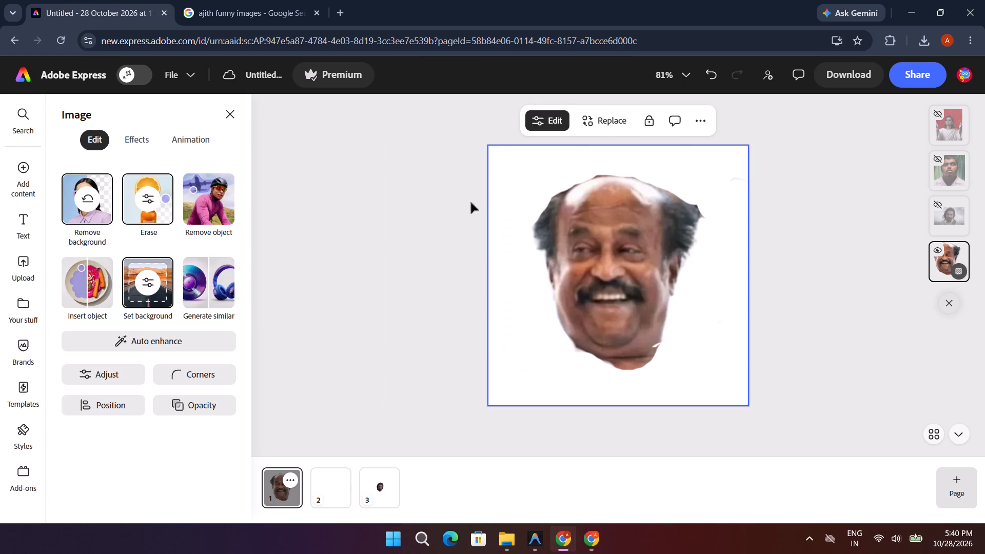
pyautogui.click(149, 293)
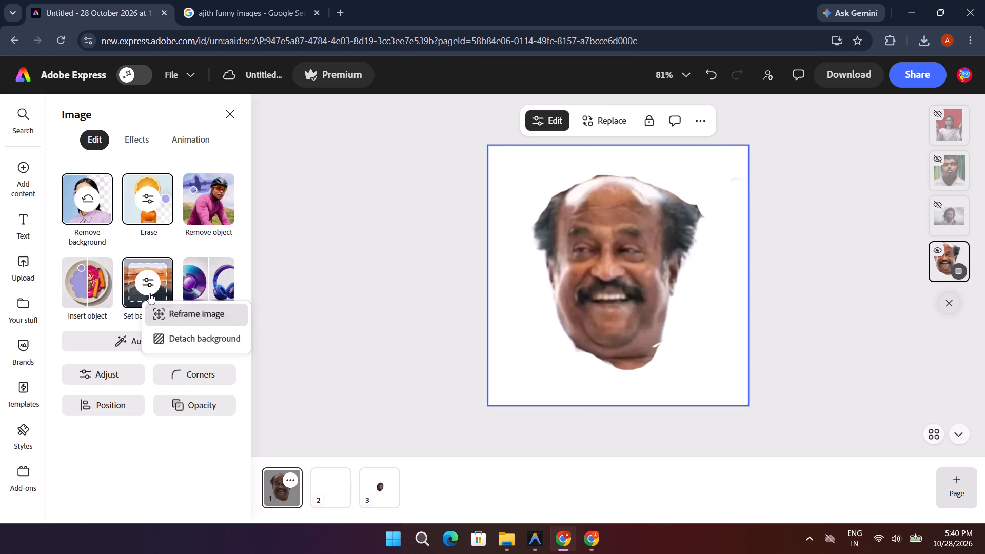
pyautogui.click(163, 318)
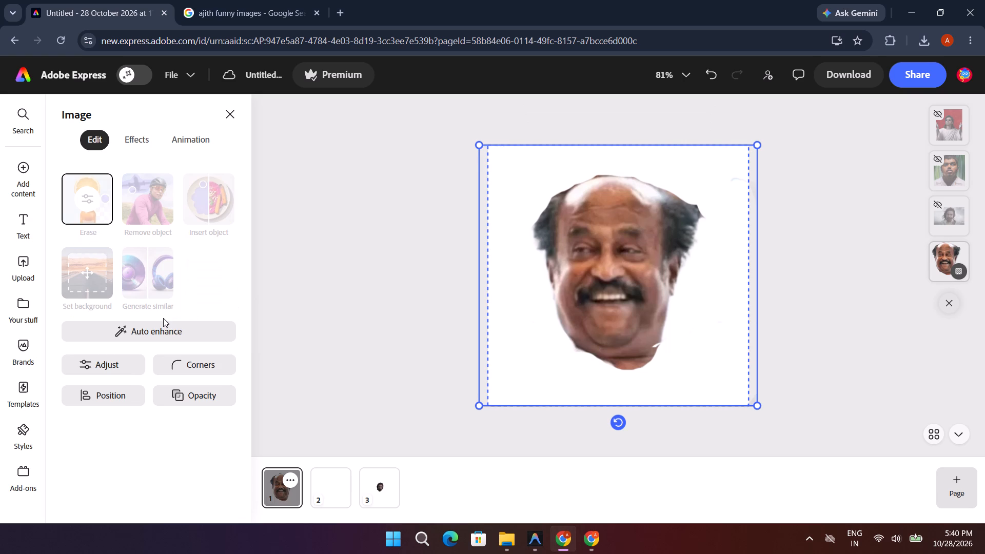
pyautogui.click(580, 309)
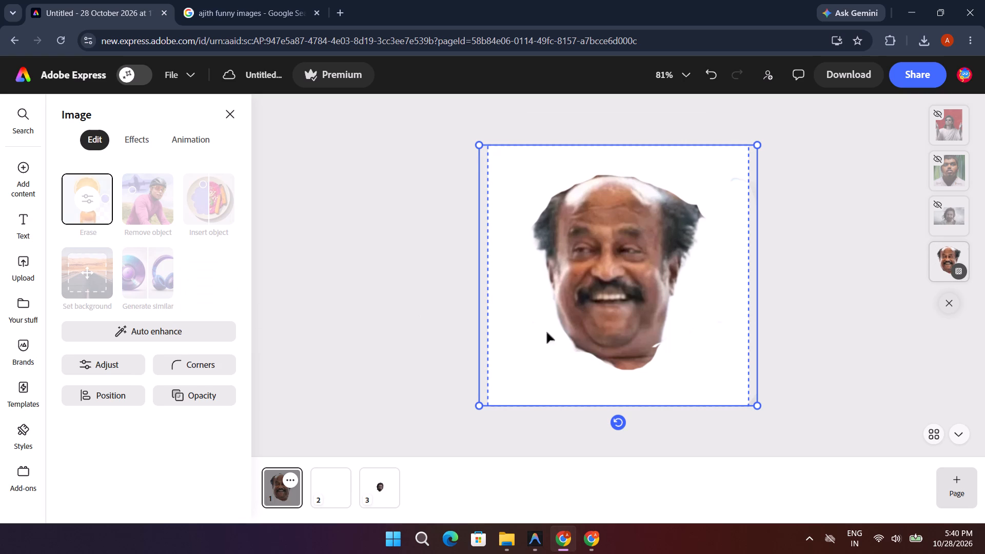
pyautogui.moveTo(480, 402); pyautogui.dragTo(632, 344)
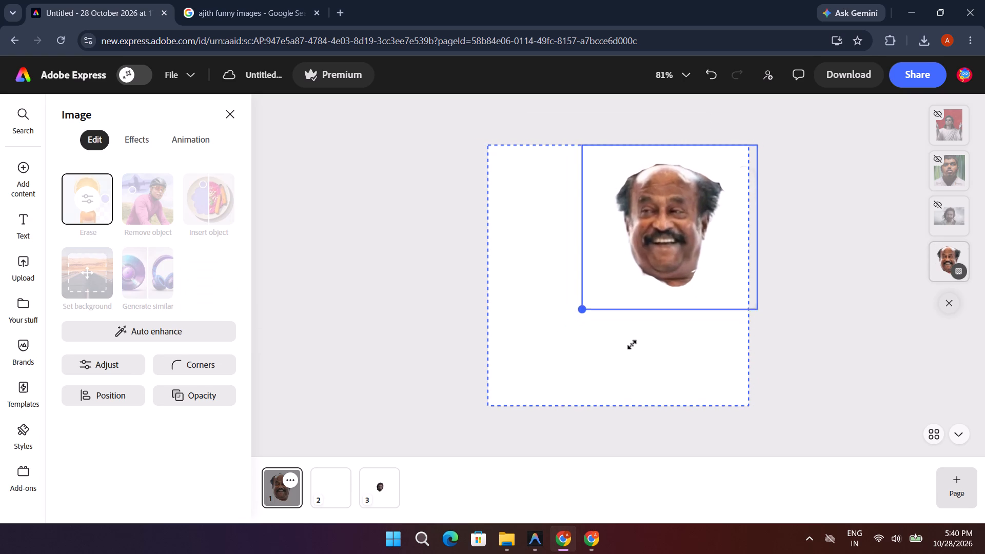
pyautogui.moveTo(632, 344); pyautogui.dragTo(635, 333)
pyautogui.moveTo(643, 276); pyautogui.dragTo(566, 332)
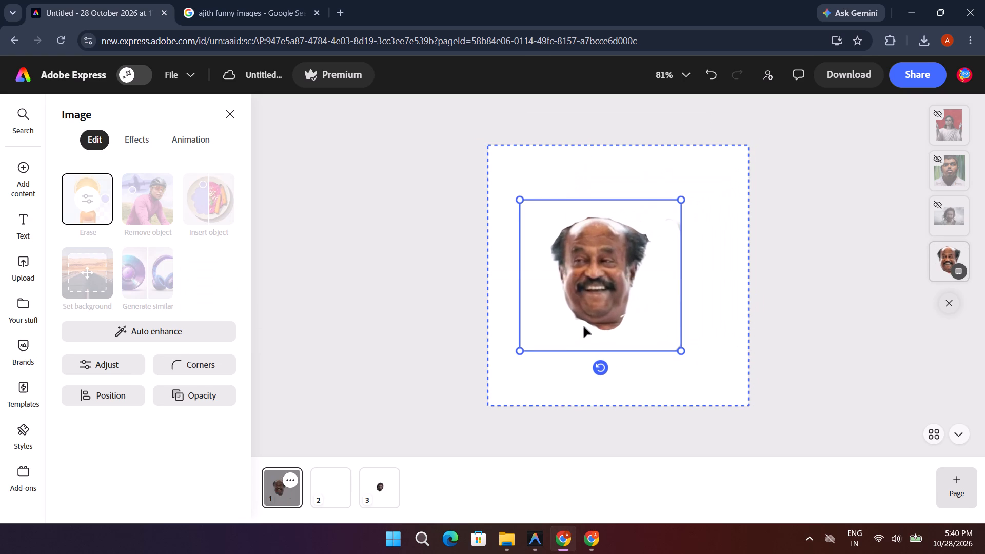
pyautogui.click(598, 318)
pyautogui.rightClick(598, 315)
pyautogui.click(582, 395)
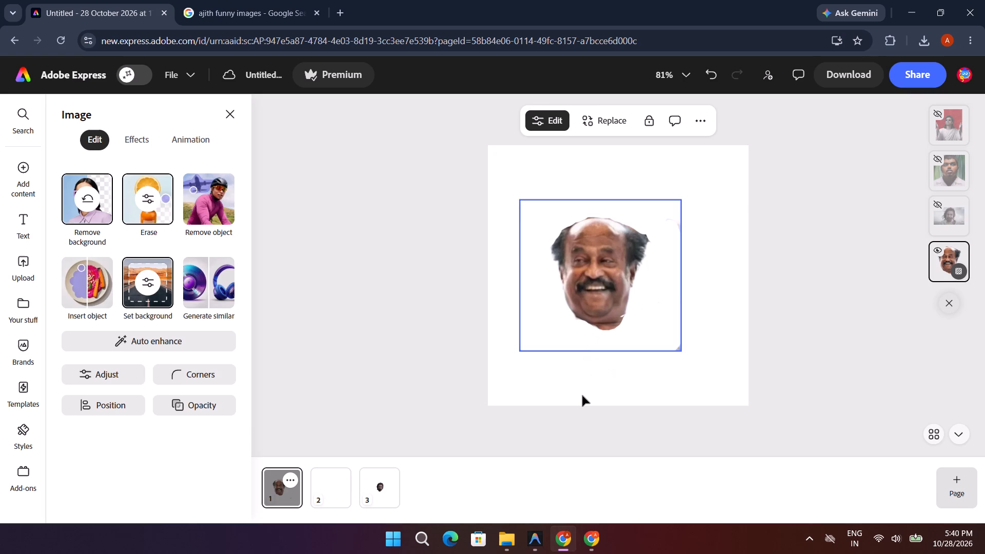
pyautogui.click(582, 395)
pyautogui.click(596, 311)
pyautogui.moveTo(602, 307); pyautogui.dragTo(634, 315)
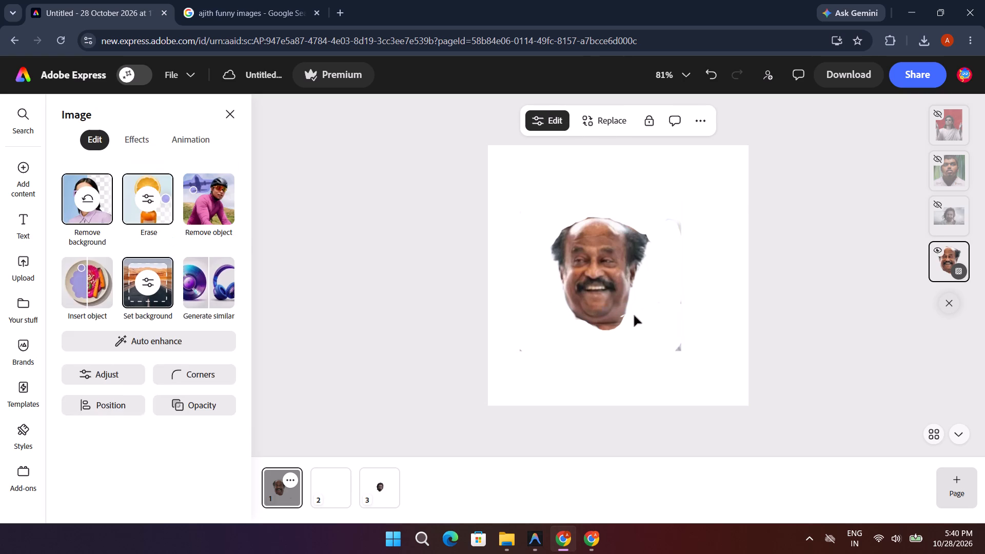
pyautogui.click(558, 362)
pyautogui.click(521, 395)
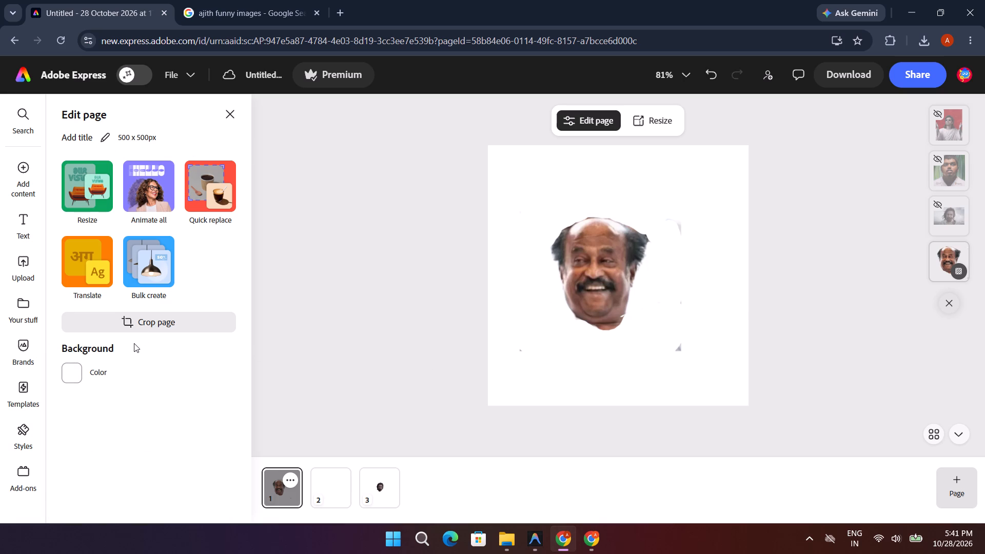
# Switch to the Google results browser tab, search for yt, and open the YouTube website.
pyautogui.click(195, 0)
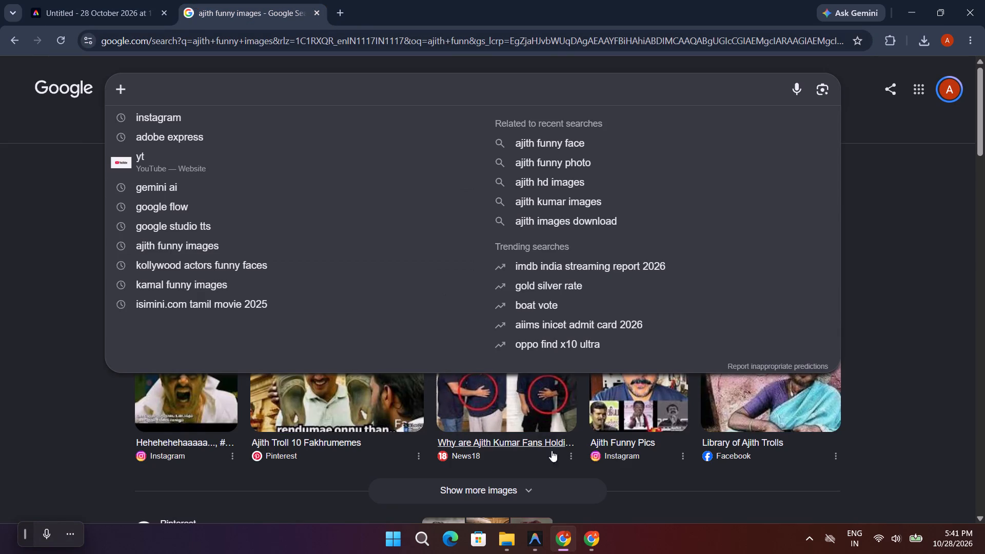
pyautogui.click(226, 159)
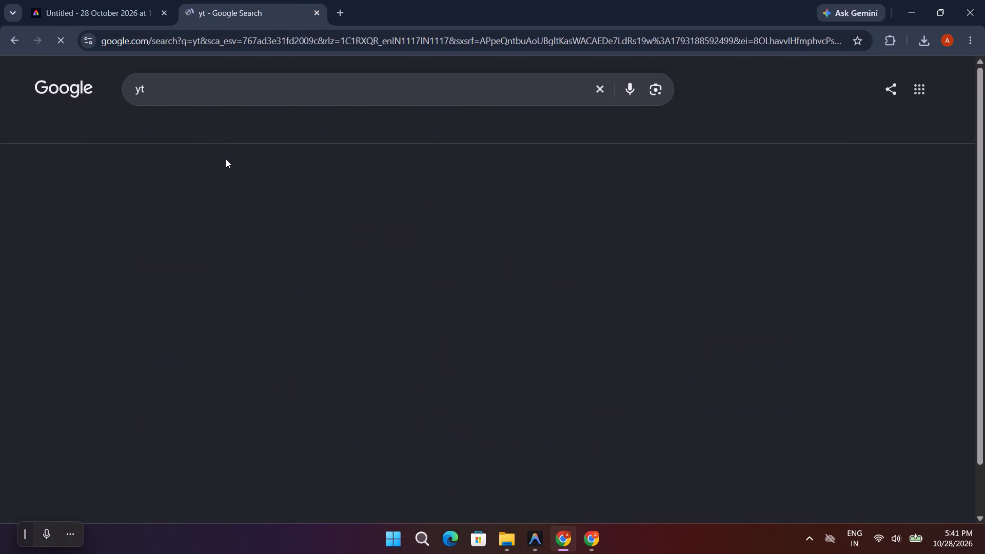
pyautogui.moveTo(186, 187); pyautogui.dragTo(185, 193)
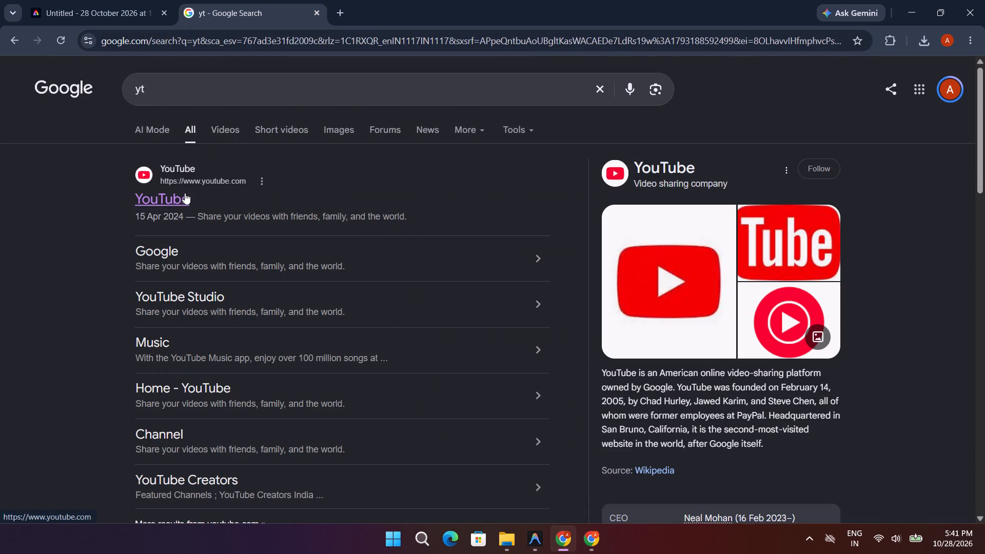
pyautogui.click(180, 197)
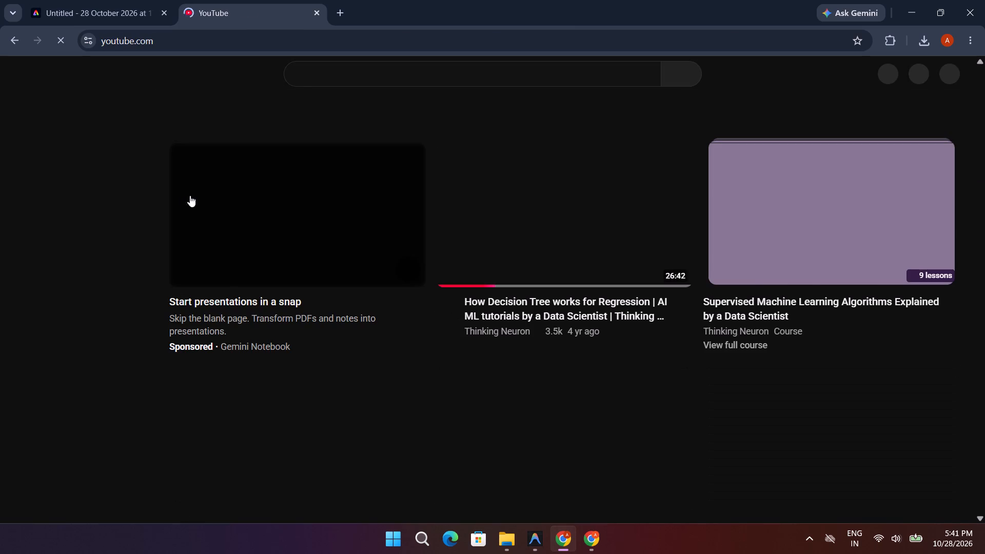
# Search YouTube for "how to download transparent image adobe express".
pyautogui.click(350, 78)
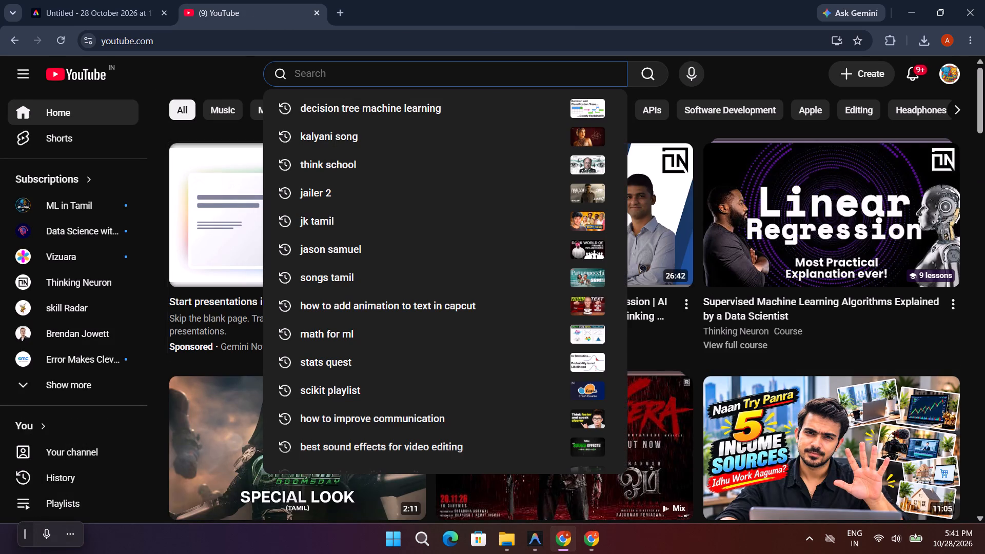
pyautogui.write('how to remove')
pyautogui.press('space')
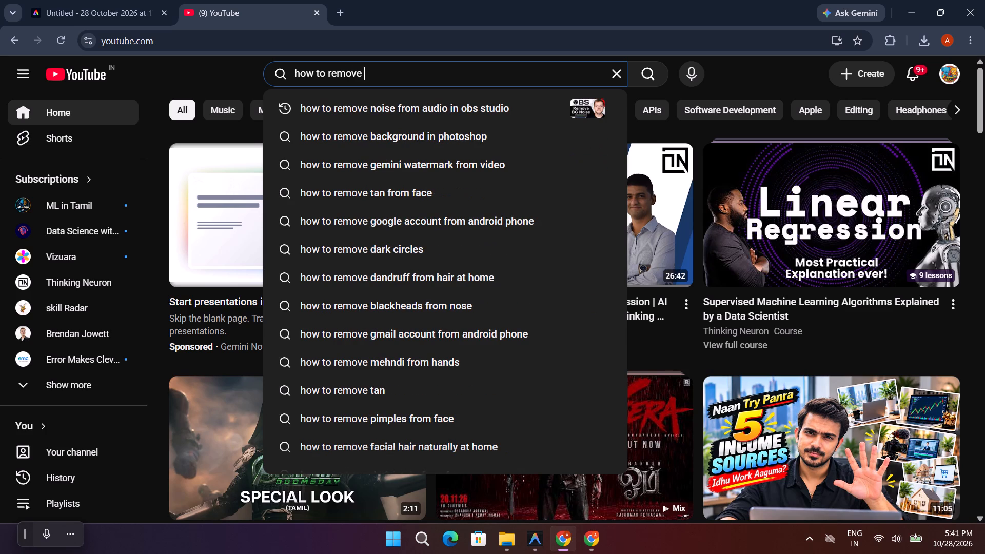
pyautogui.write('ba')
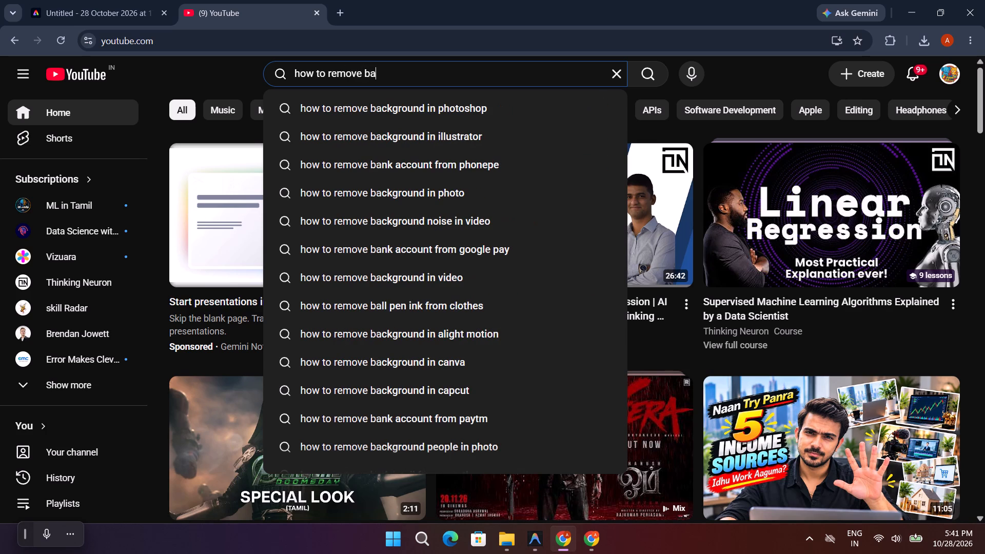
pyautogui.write('ck')
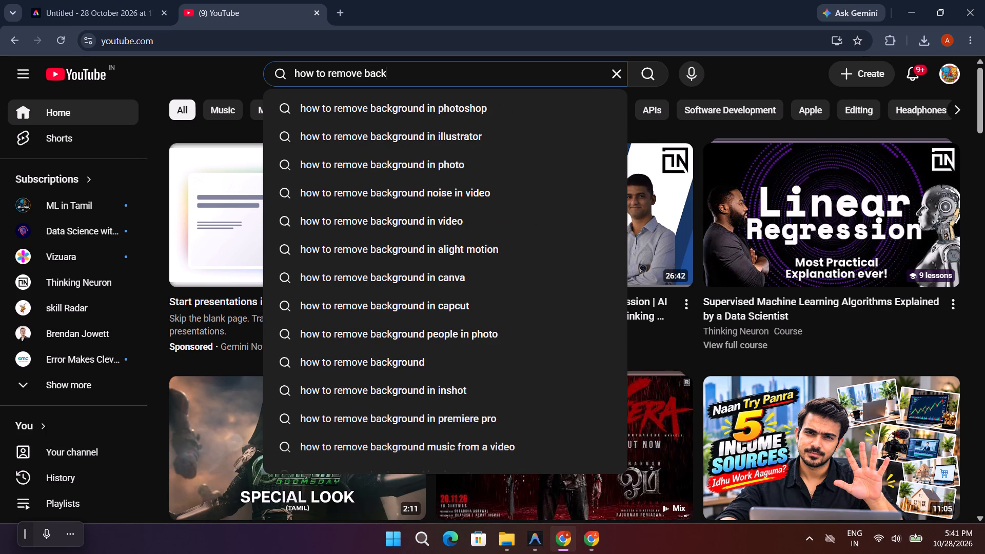
pyautogui.write('gr')
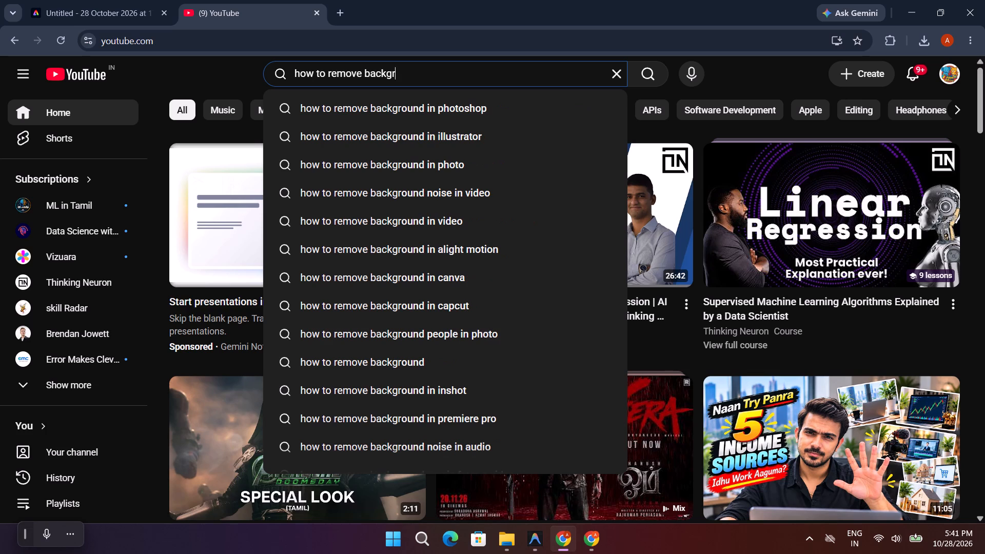
pyautogui.press('o')
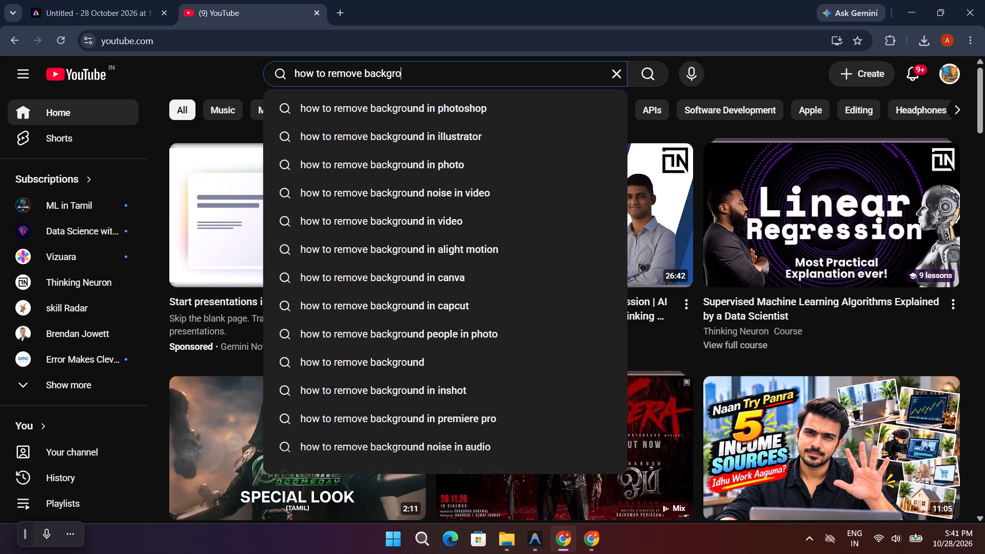
pyautogui.press('BackSpace')
pyautogui.press('BackSpace')
pyautogui.press('BackSpace')
pyautogui.press('BackSpace')
pyautogui.press('BackSpace')
pyautogui.press('BackSpace')
pyautogui.press('BackSpace')
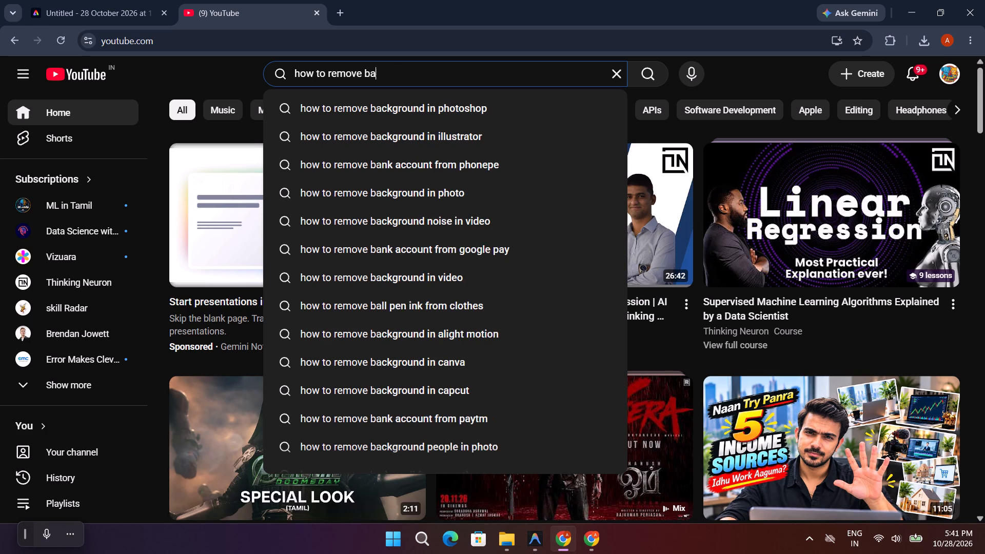
pyautogui.press('BackSpace')
pyautogui.press('BackSpace')
pyautogui.press('BackSpace')
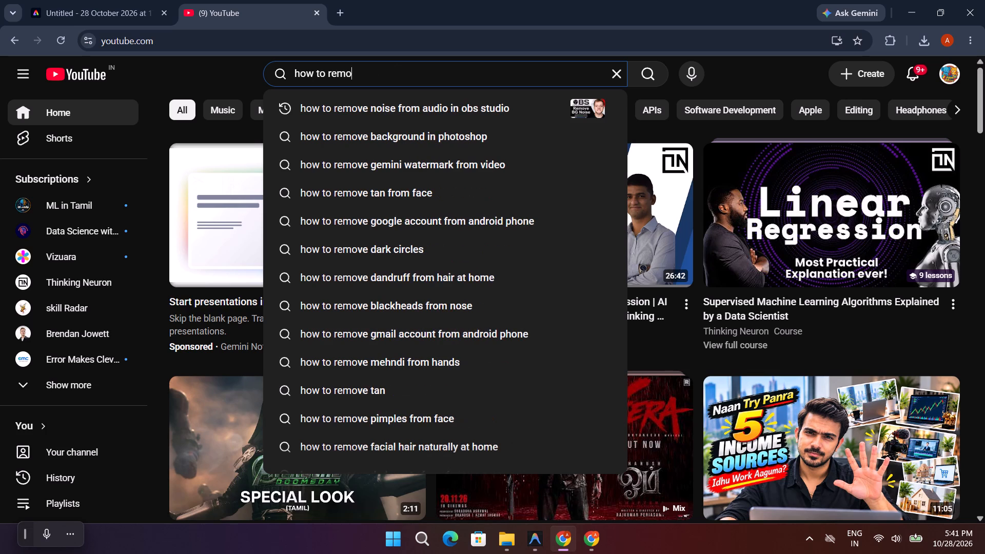
pyautogui.press('BackSpace')
pyautogui.press('BackSpace')
pyautogui.press('BackSpace')
pyautogui.press('BackSpace')
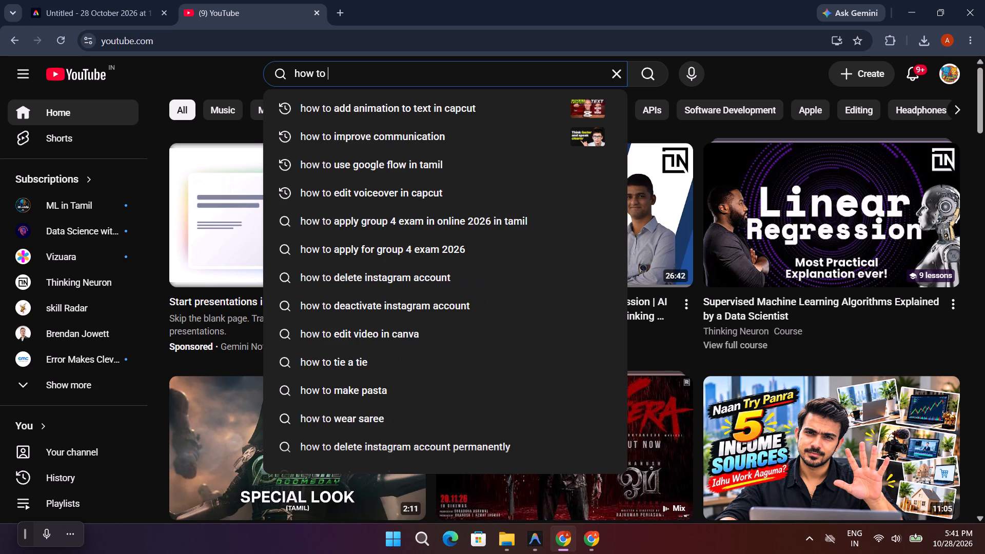
pyautogui.write('do')
pyautogui.write('wnload')
pyautogui.press('space')
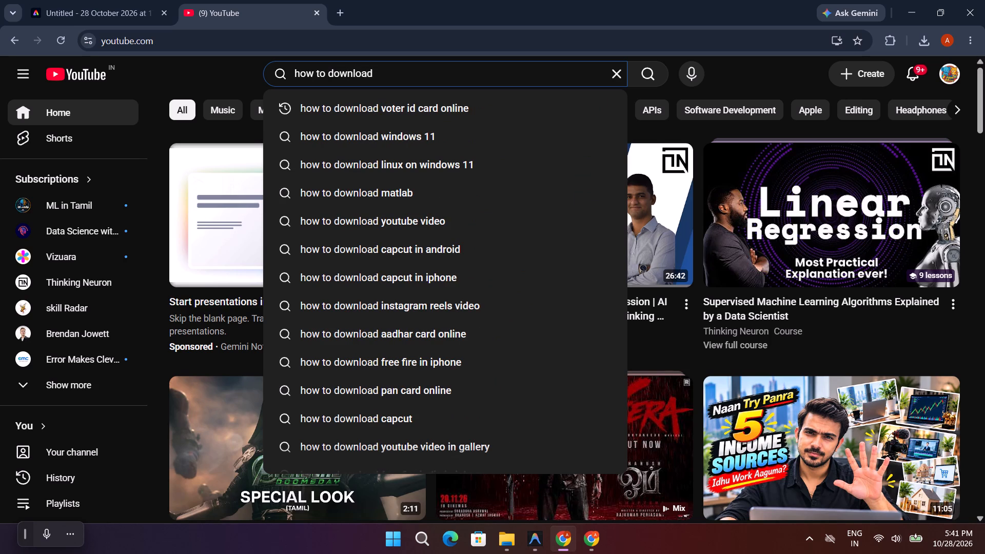
pyautogui.write('trans')
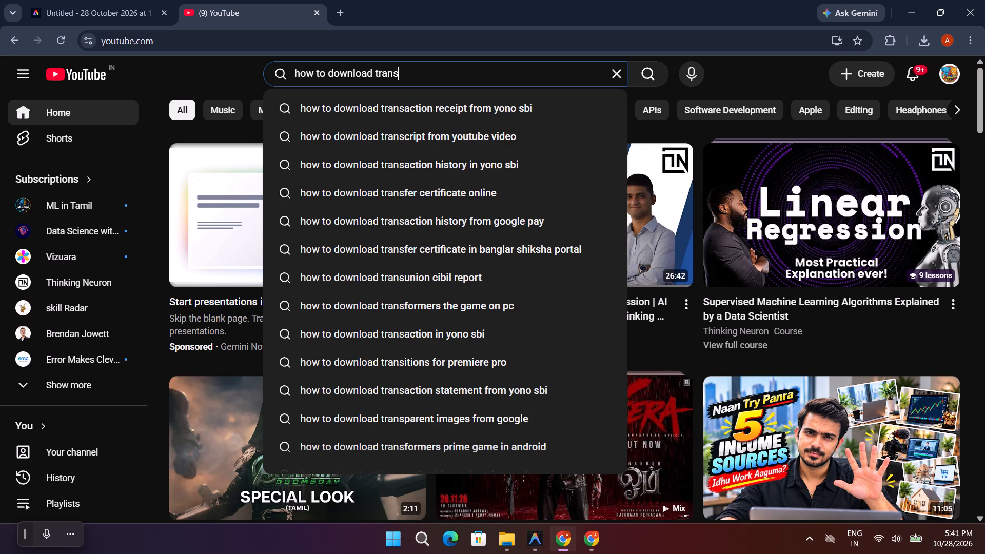
pyautogui.write('pre')
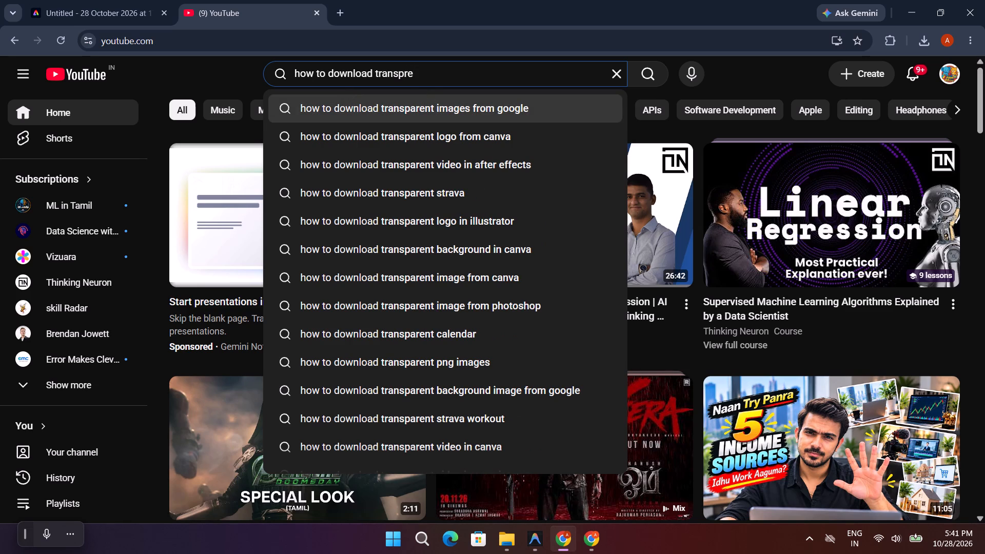
pyautogui.press('BackSpace')
pyautogui.press('BackSpace')
pyautogui.write('arent')
pyautogui.press('space')
pyautogui.write('image')
pyautogui.press('space')
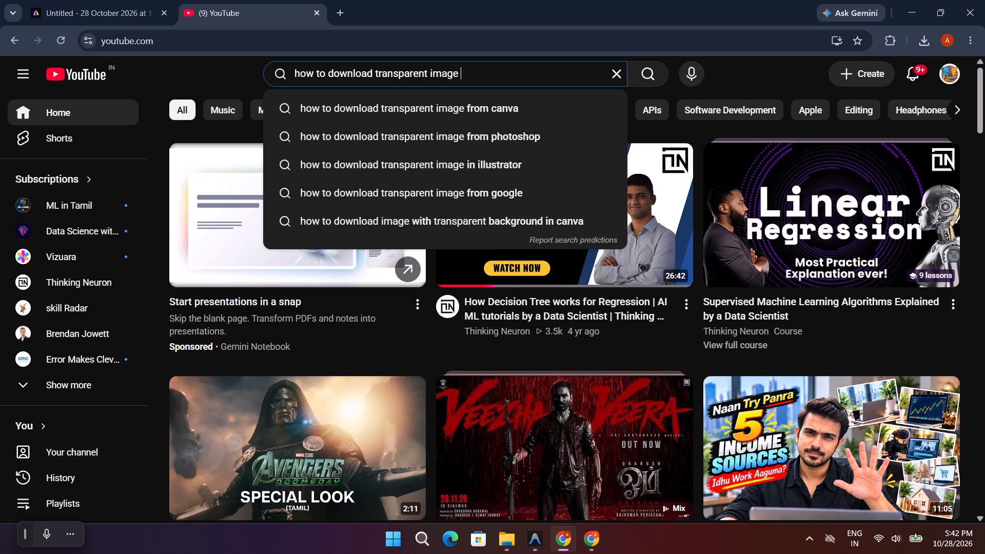
pyautogui.write('adobe express')
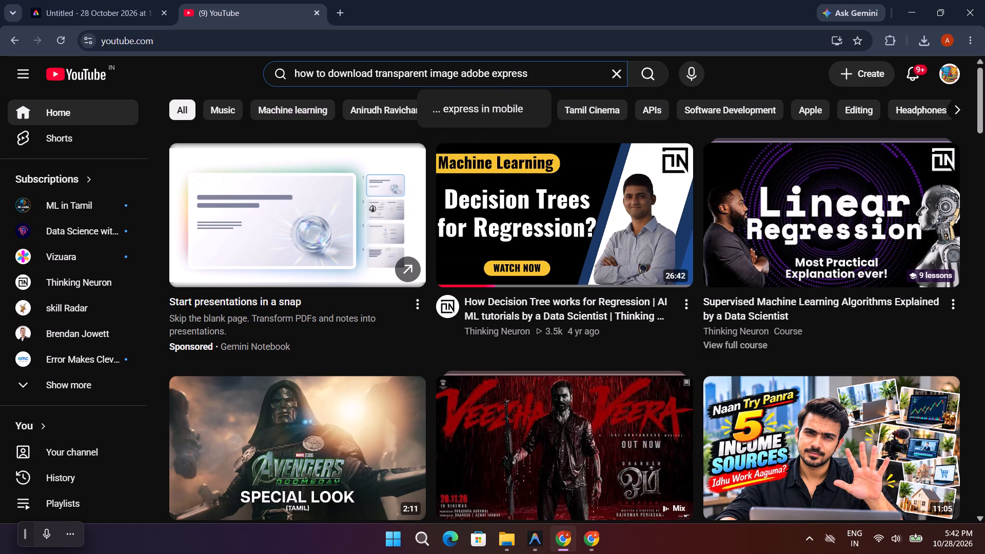
pyautogui.press('Return')
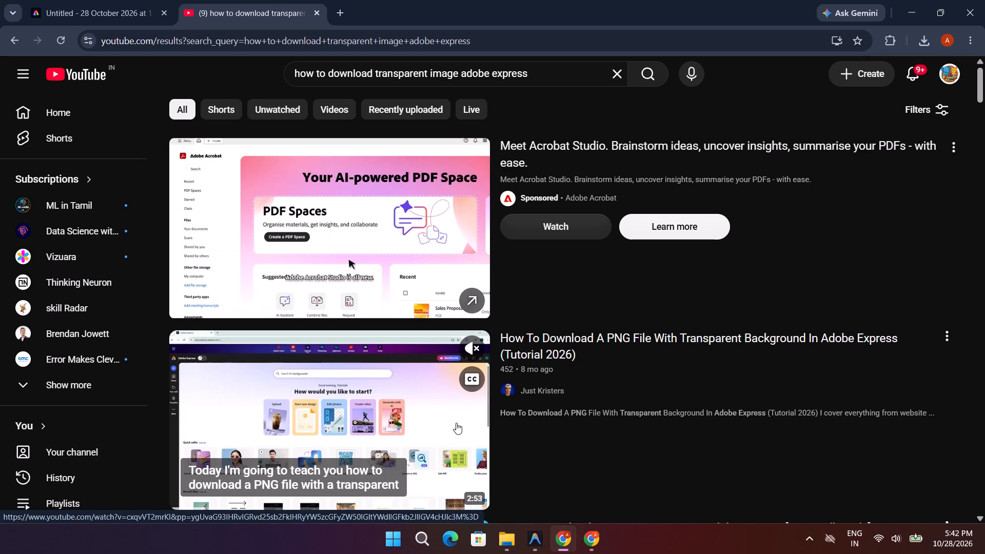
# Preview the Just Kristers tutorial on downloading a PNG with transparent background in Adobe Express, then open it and skip the ad.
pyautogui.scroll(-2, 425, 454)
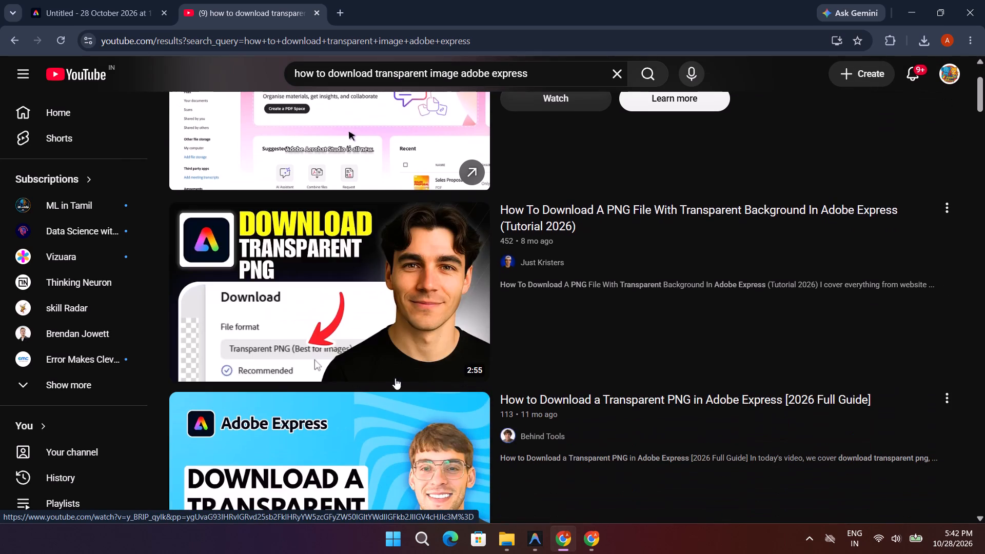
pyautogui.click(200, 374)
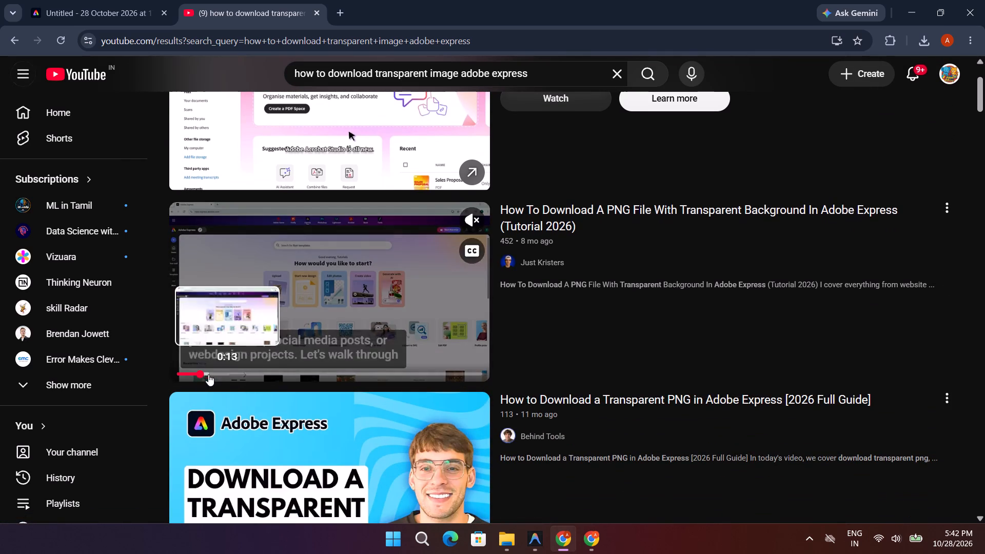
pyautogui.click(477, 248)
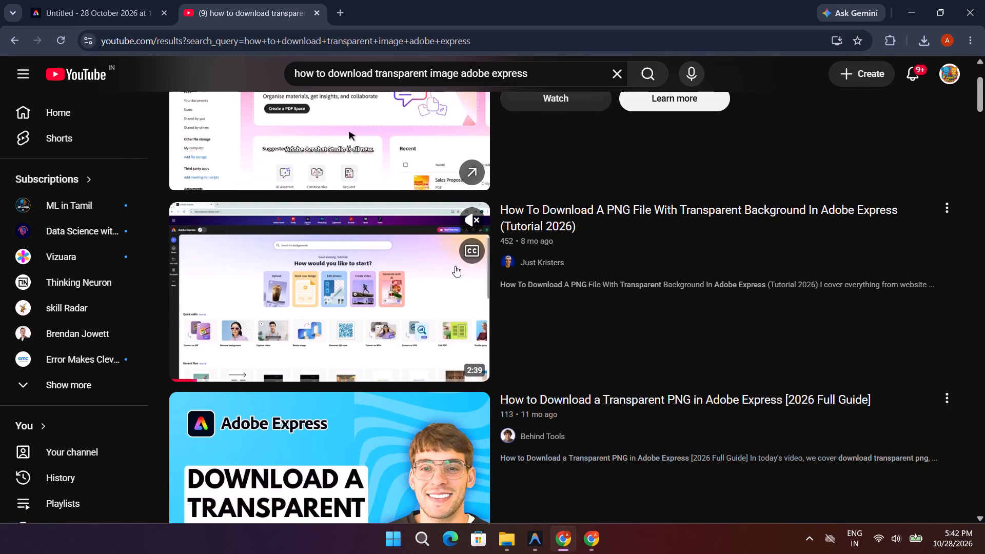
pyautogui.click(255, 373)
pyautogui.click(275, 373)
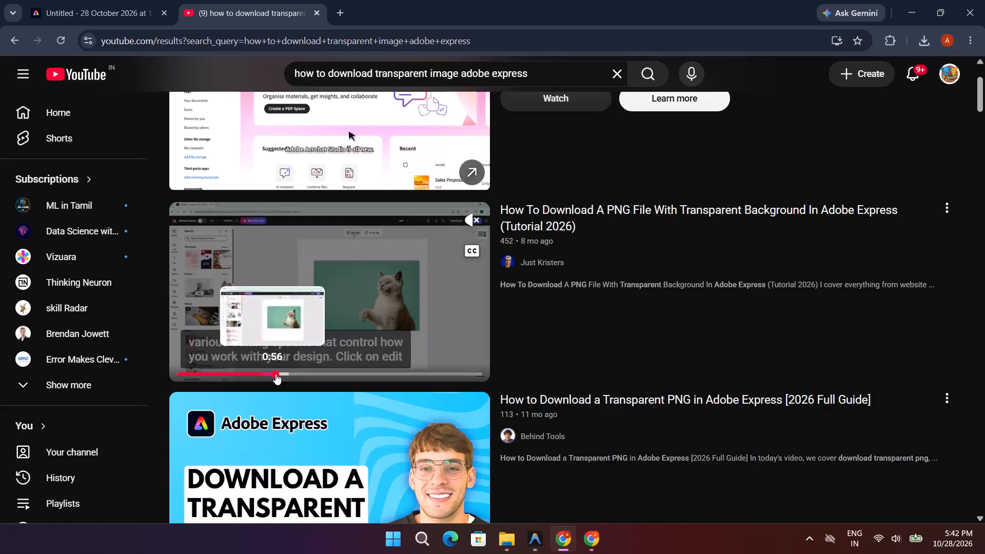
pyautogui.click(305, 372)
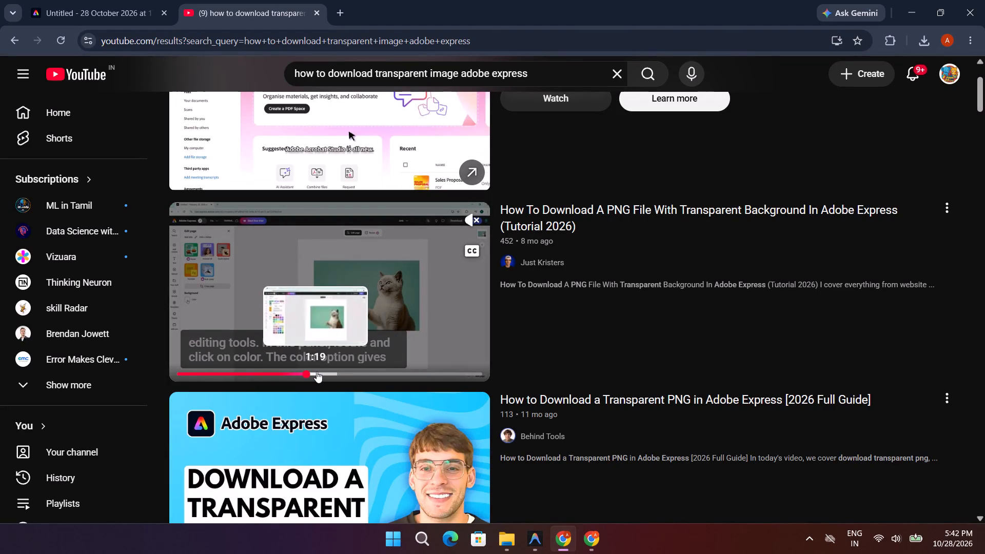
pyautogui.click(328, 353)
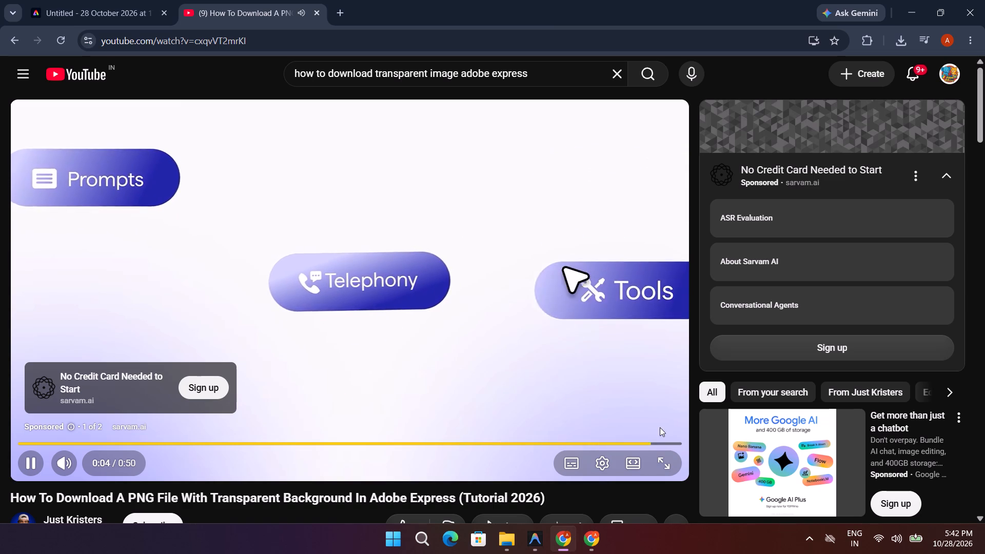
pyautogui.click(660, 425)
# Skim back and forth through the tutorial's part on editing the page and its background color.
pyautogui.click(342, 437)
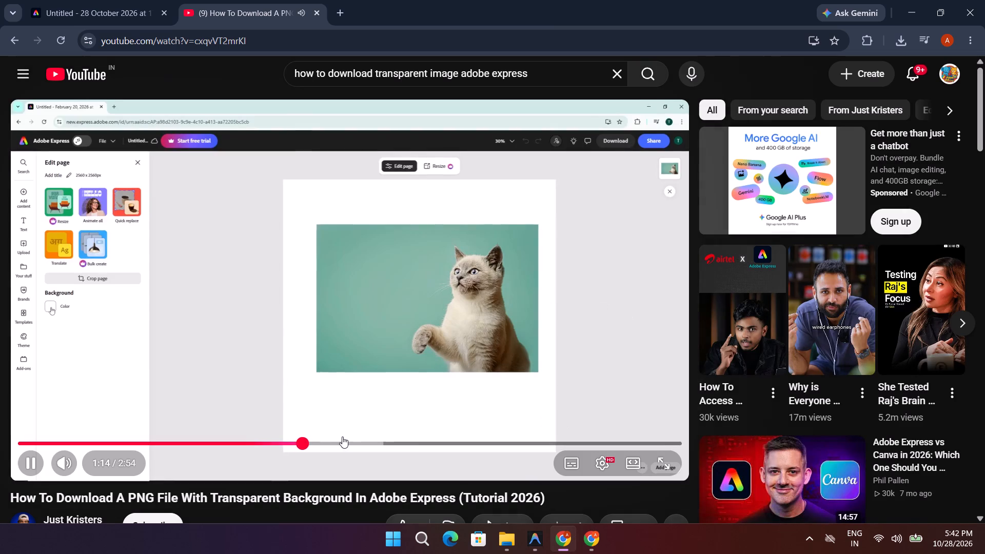
pyautogui.click(384, 437)
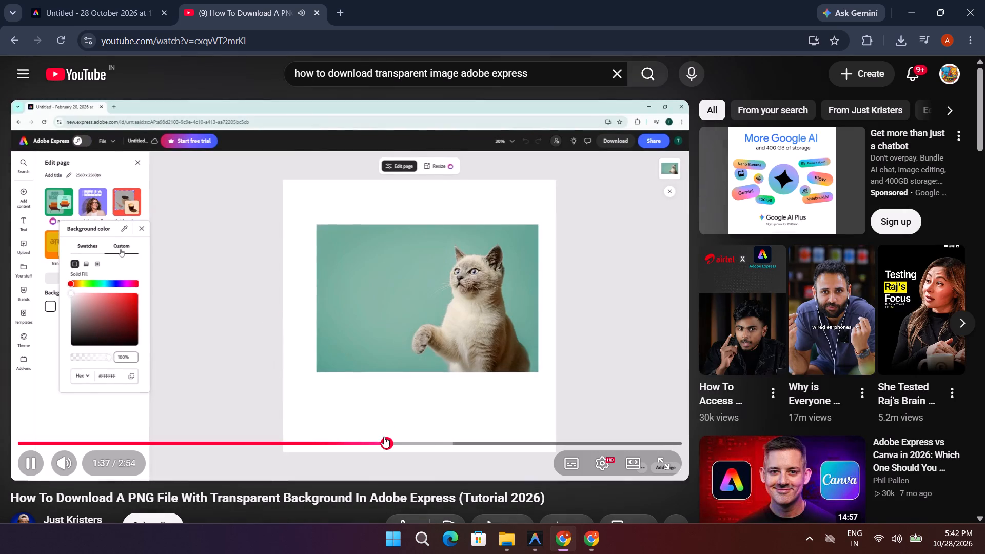
pyautogui.click(358, 440)
pyautogui.click(341, 441)
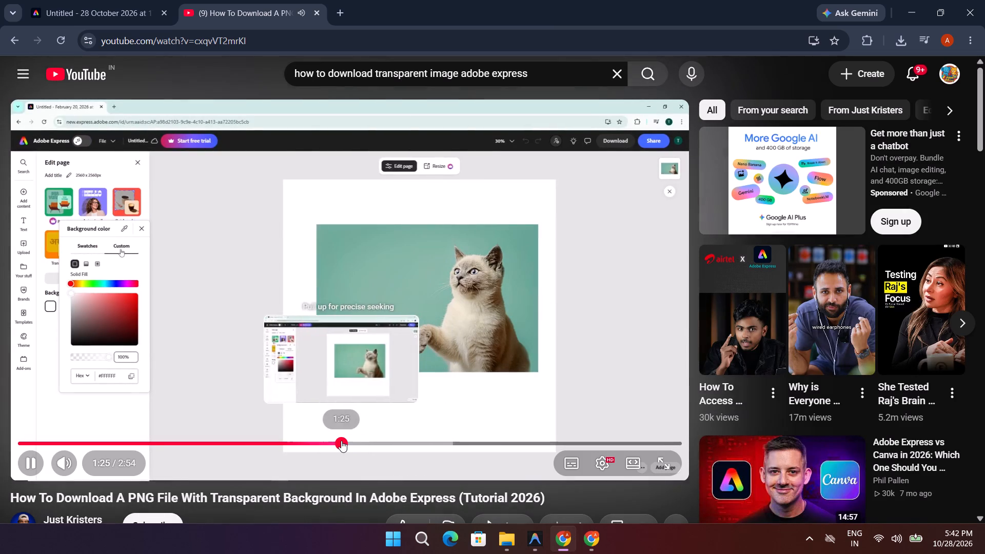
pyautogui.click(314, 442)
pyautogui.click(282, 442)
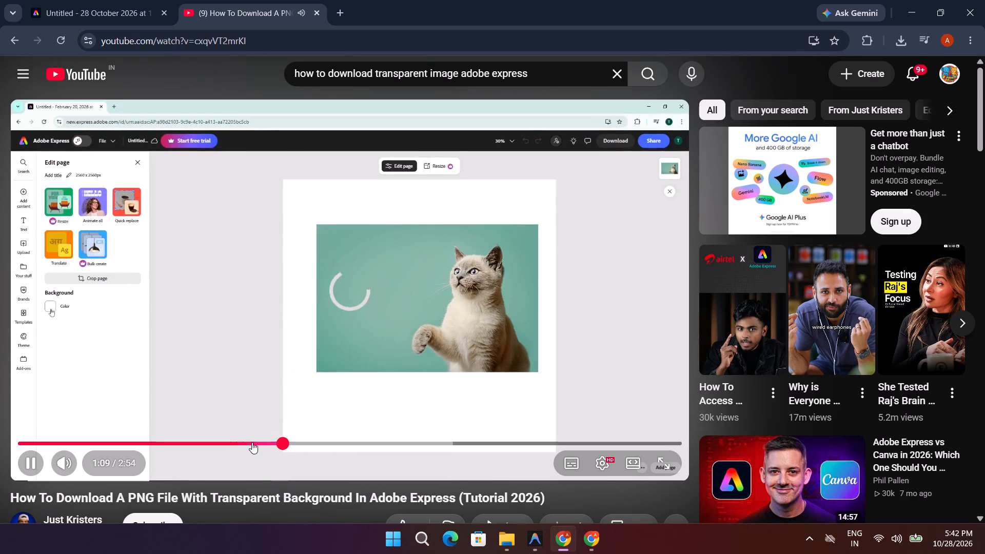
pyautogui.click(252, 442)
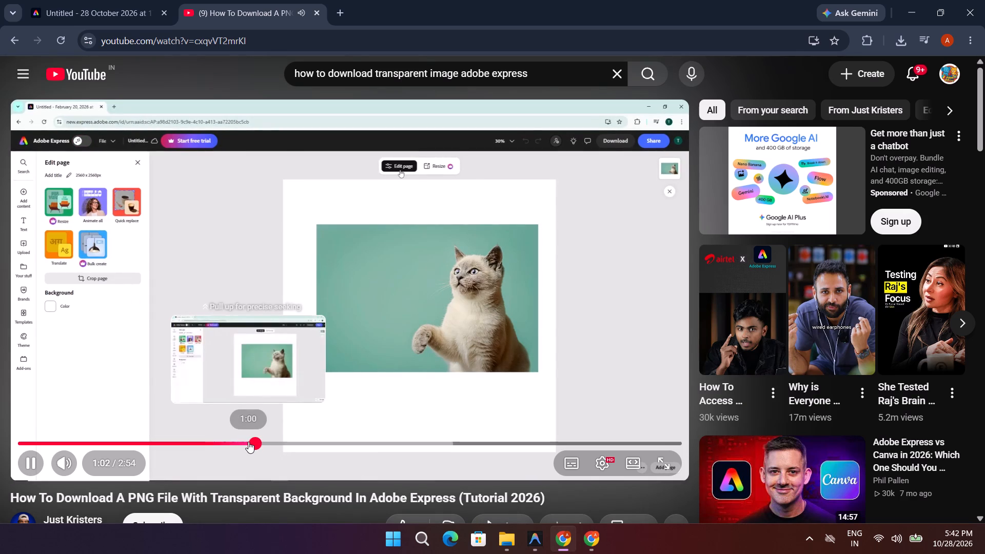
# Replay the tutorial from around 0:30, skimming through opening the project and reaching its page editing options.
pyautogui.click(127, 441)
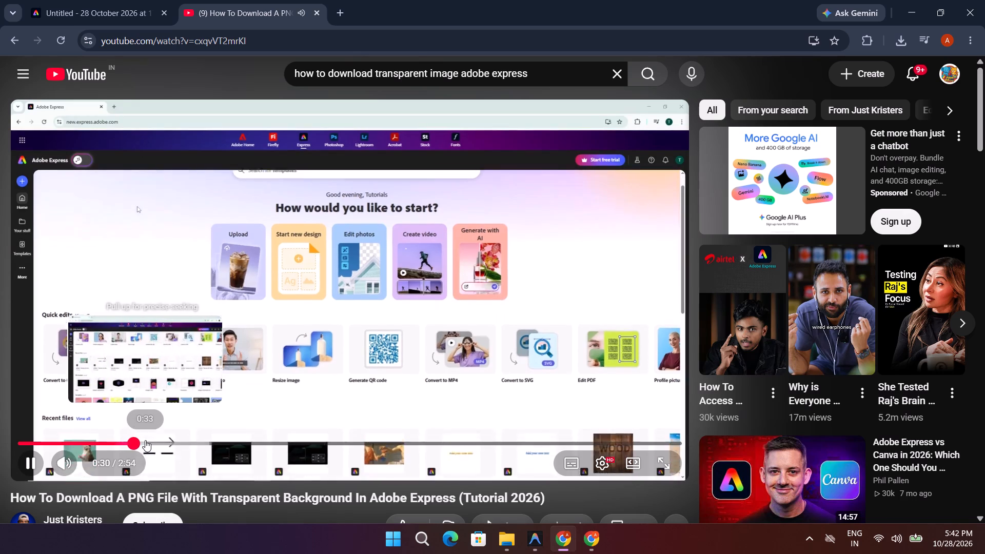
pyautogui.click(145, 440)
pyautogui.click(154, 440)
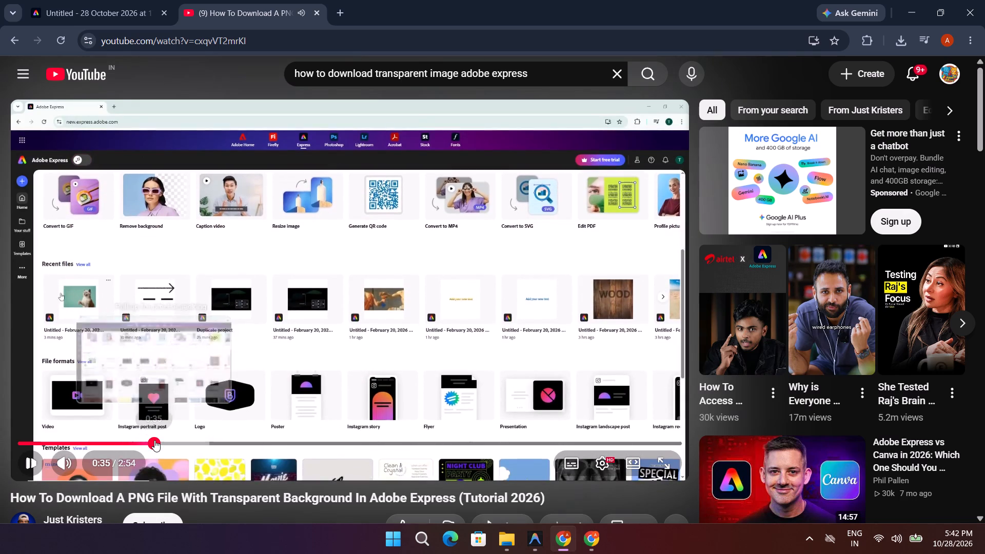
pyautogui.click(165, 442)
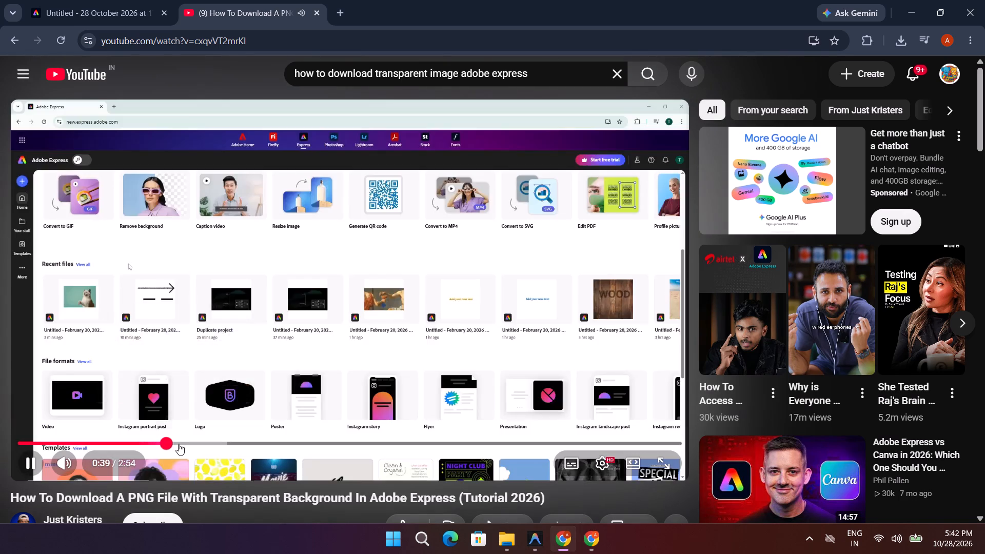
pyautogui.click(179, 444)
pyautogui.click(195, 443)
pyautogui.click(210, 445)
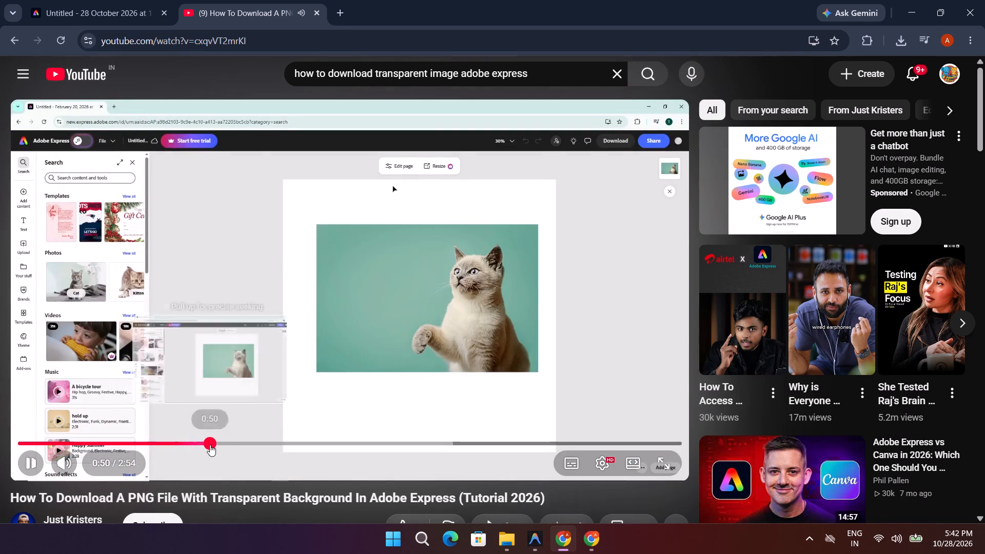
pyautogui.click(233, 445)
pyautogui.click(247, 444)
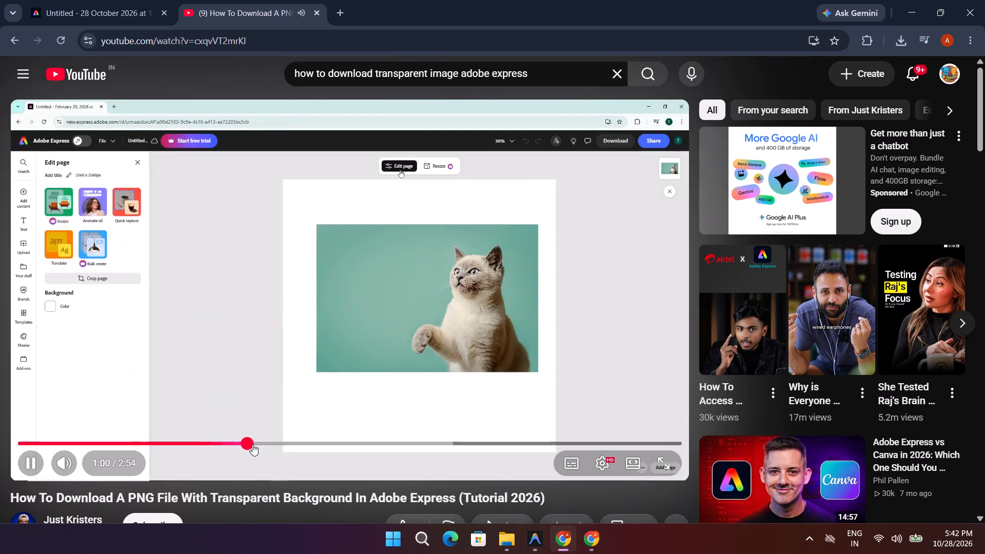
pyautogui.click(265, 444)
pyautogui.click(298, 445)
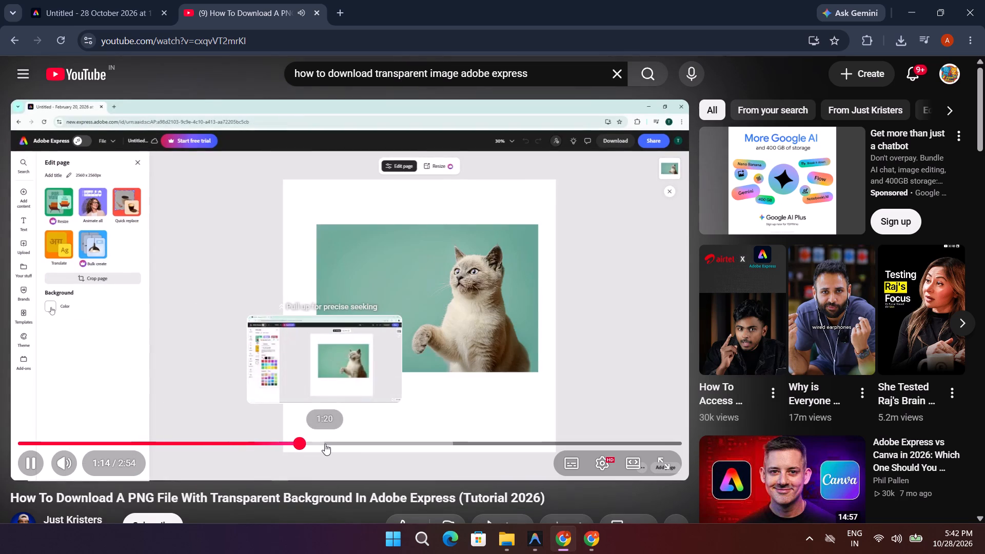
# Skim the tutorial's part on the custom background color and lowering its opacity, and pause the video there.
pyautogui.click(325, 444)
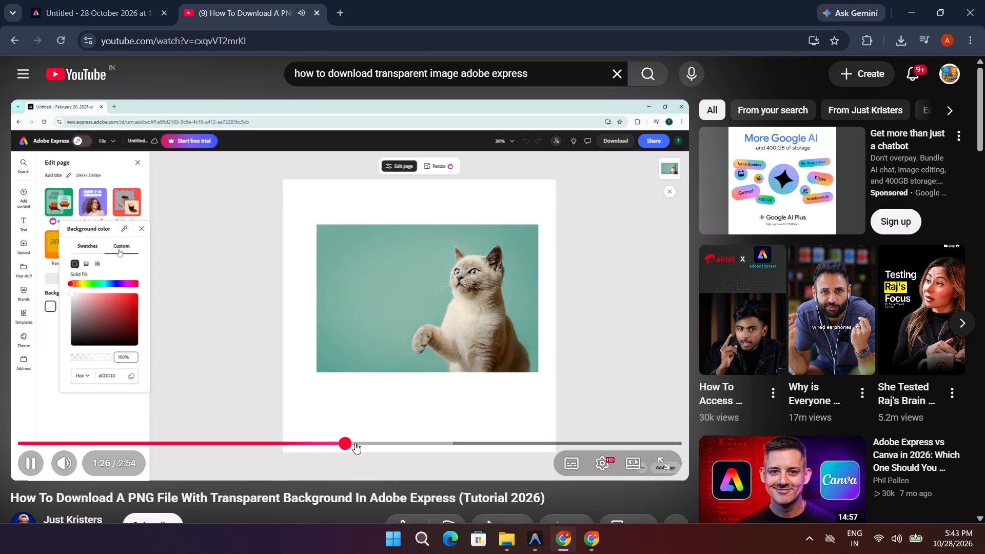
pyautogui.click(355, 443)
pyautogui.click(375, 443)
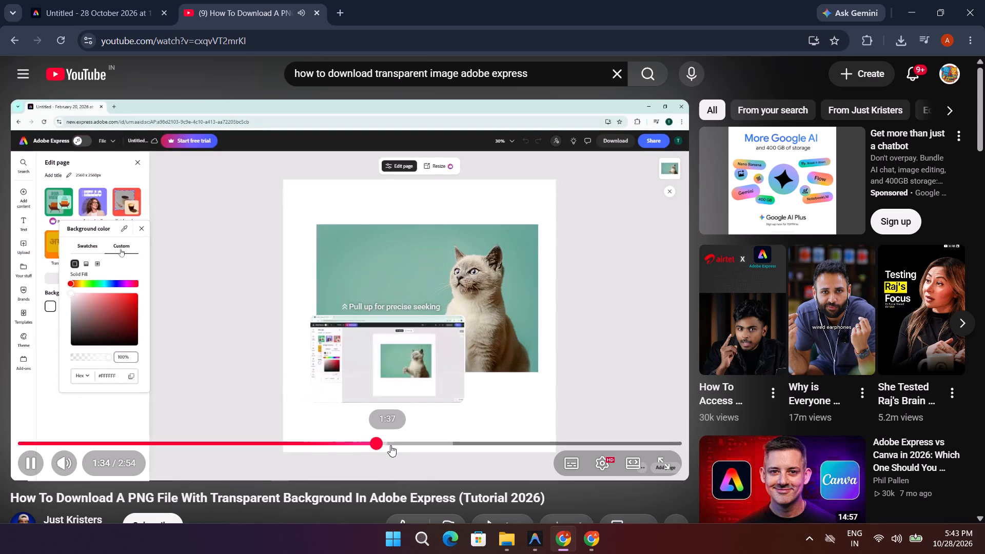
pyautogui.click(391, 445)
pyautogui.click(408, 449)
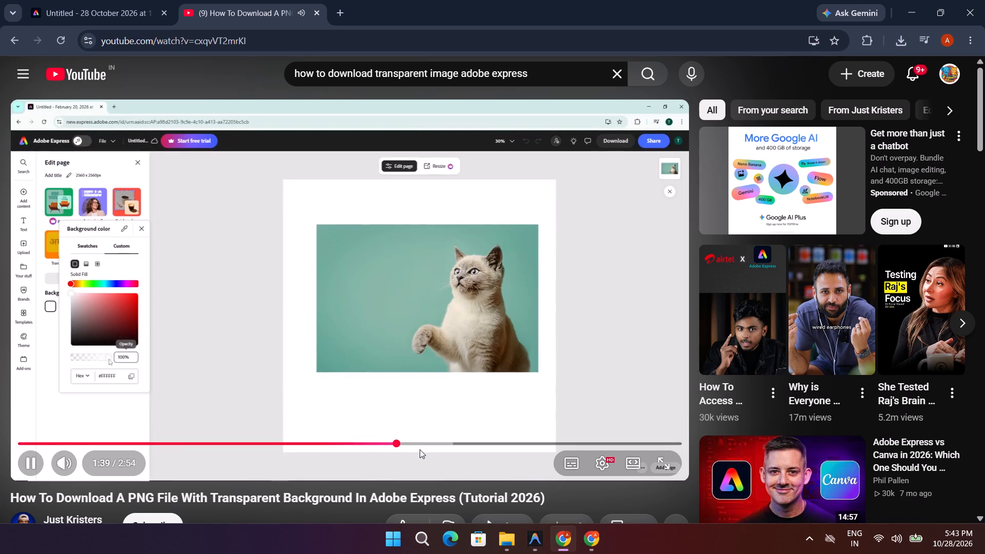
pyautogui.click(418, 446)
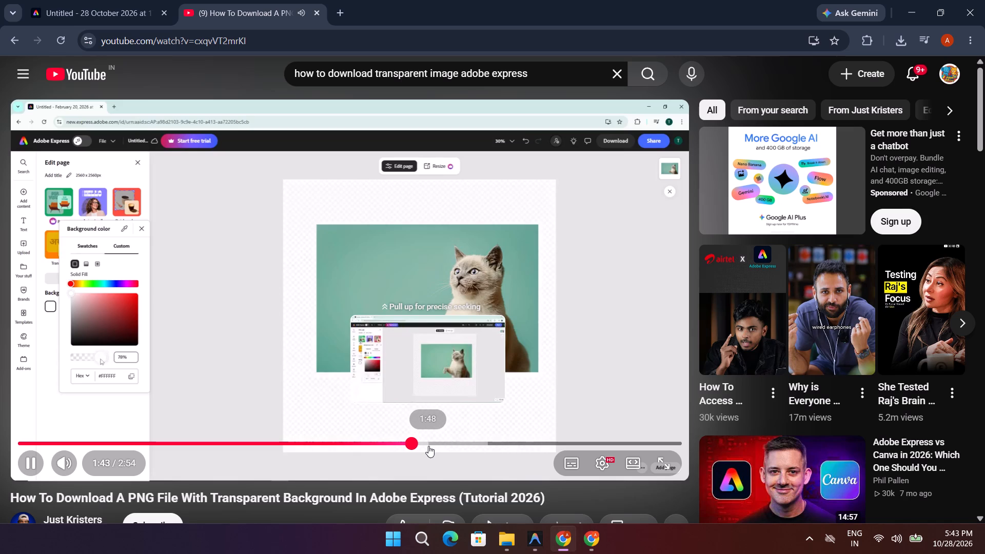
pyautogui.click(403, 313)
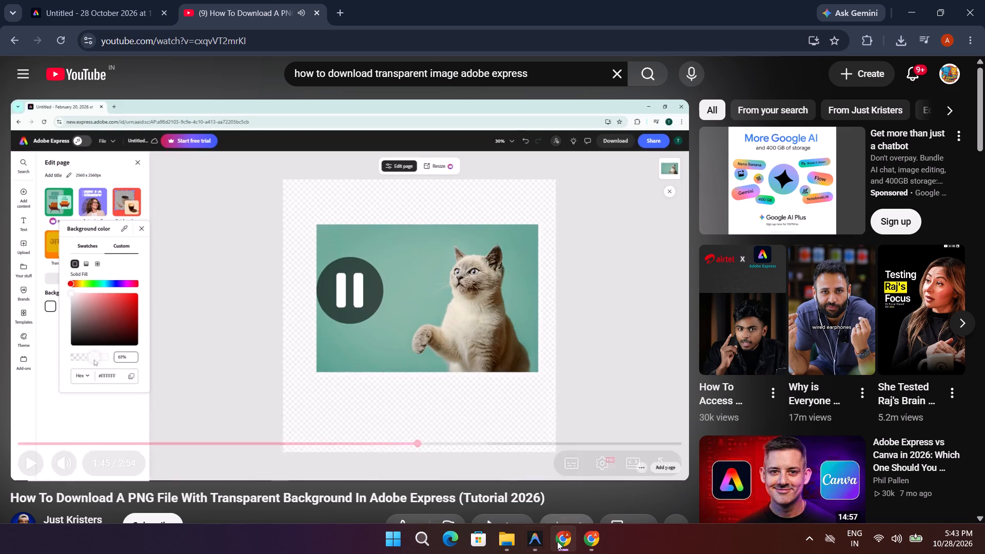
# Switch to the Adobe Express design and examine the edit and effects options for the head cutout on page 1.
pyautogui.click(584, 535)
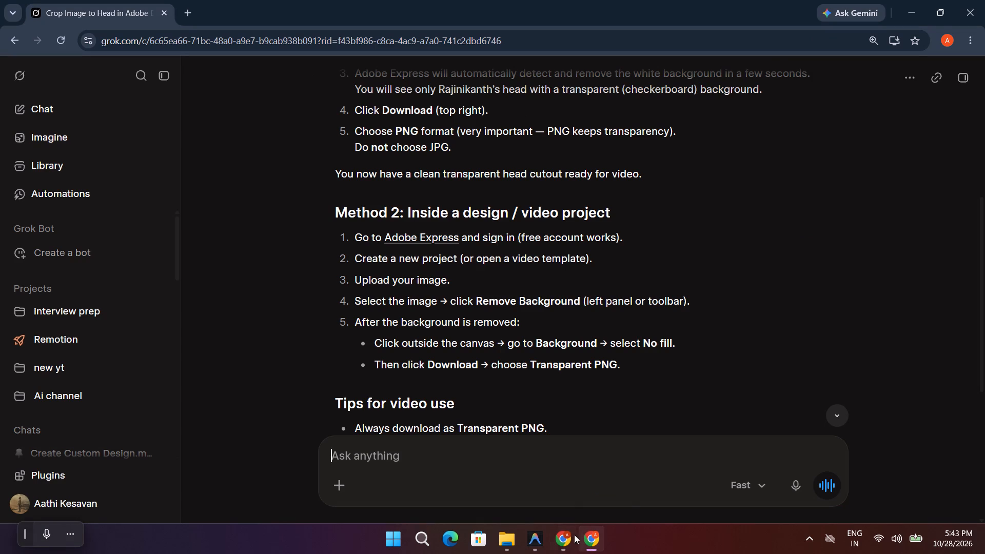
pyautogui.click(554, 532)
pyautogui.click(95, 0)
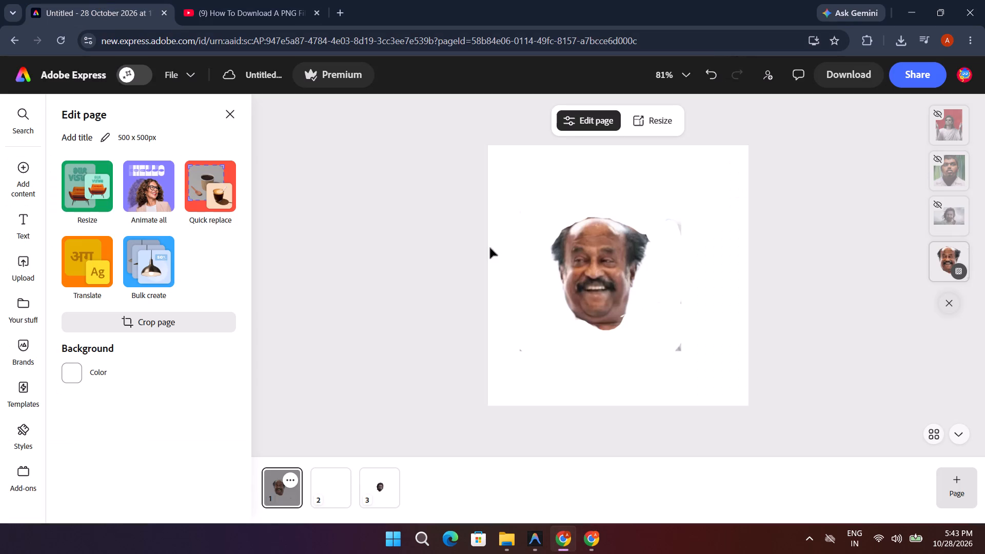
pyautogui.click(605, 287)
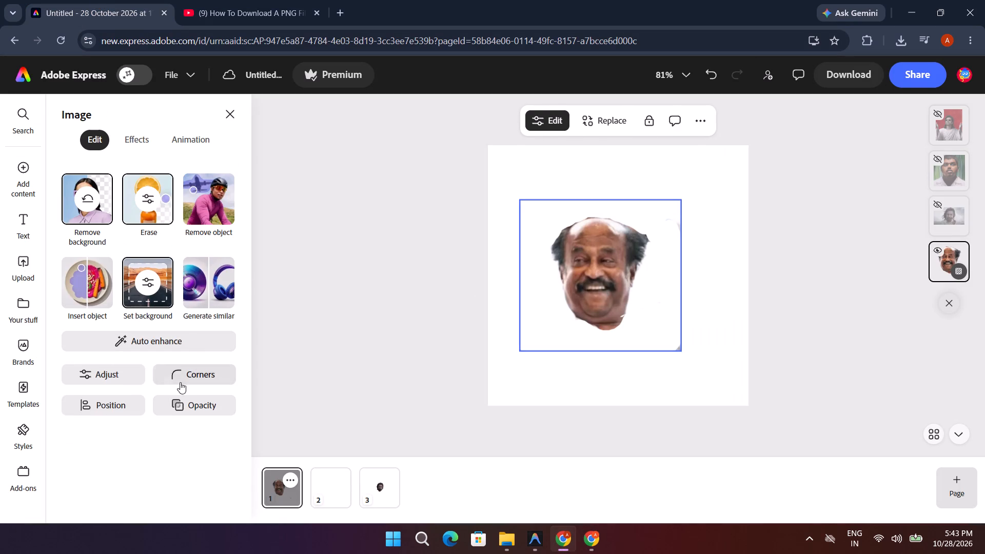
pyautogui.click(140, 143)
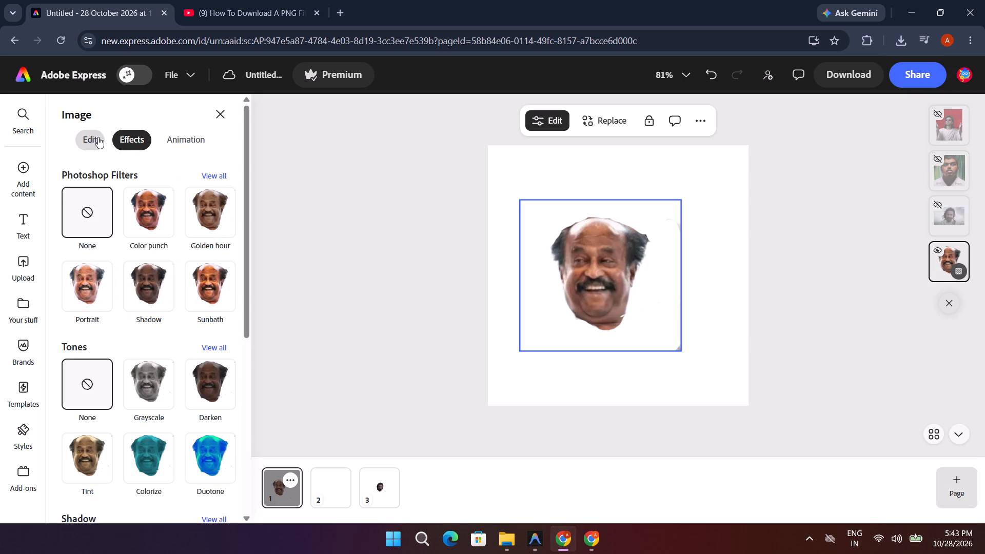
pyautogui.click(90, 137)
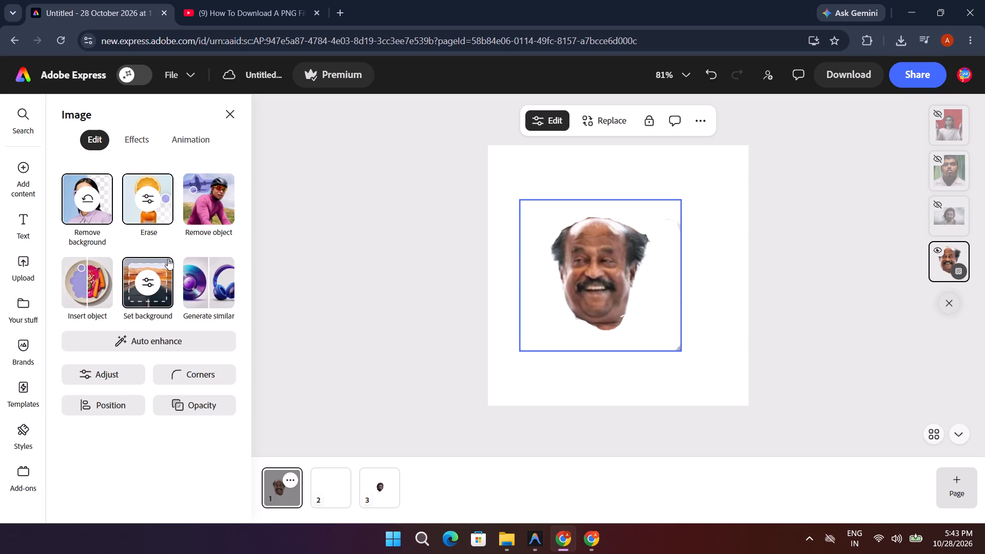
pyautogui.doubleClick(570, 260)
pyautogui.click(535, 116)
pyautogui.click(501, 250)
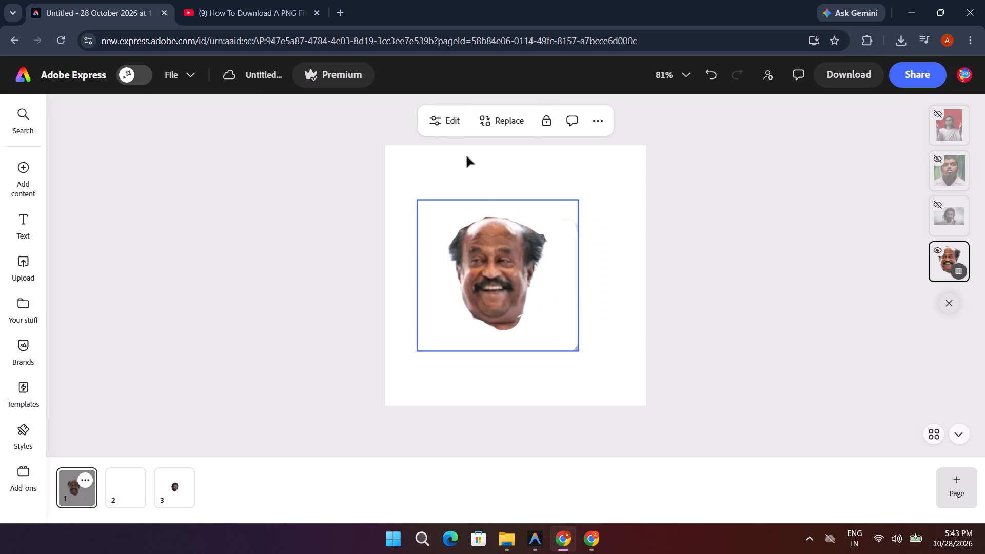
pyautogui.click(440, 115)
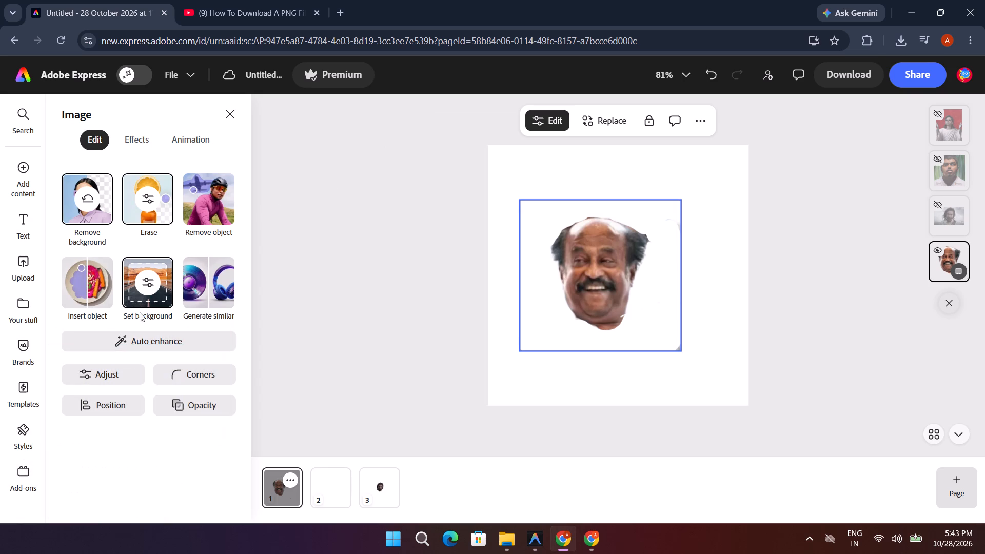
# Restore the original background of the Rajinikanth image on page 1.
pyautogui.click(94, 217)
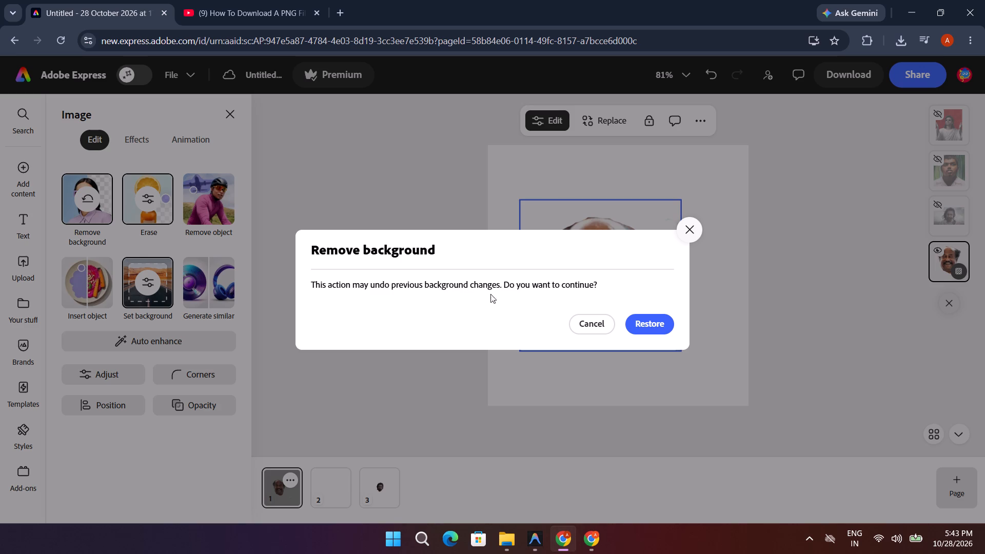
pyautogui.click(654, 327)
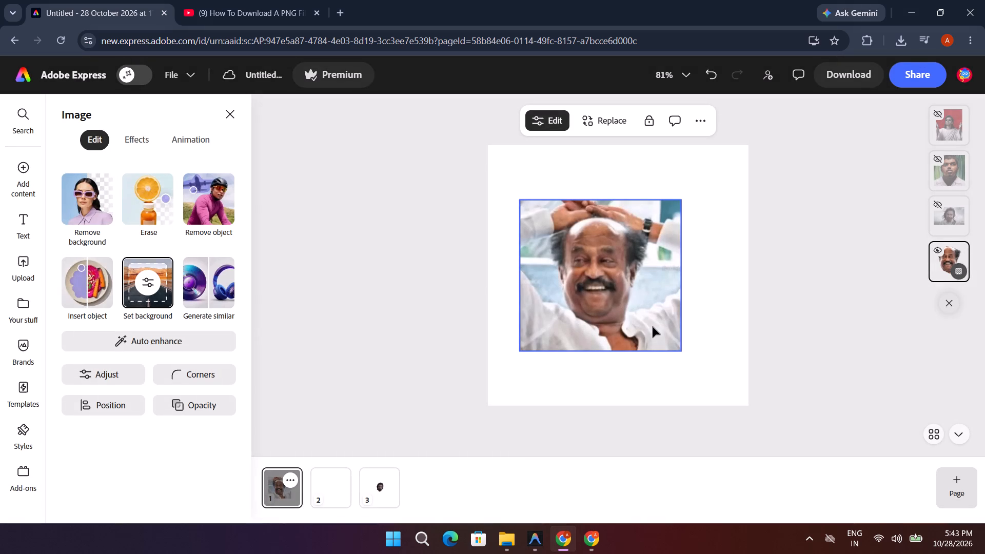
pyautogui.click(595, 303)
pyautogui.click(93, 136)
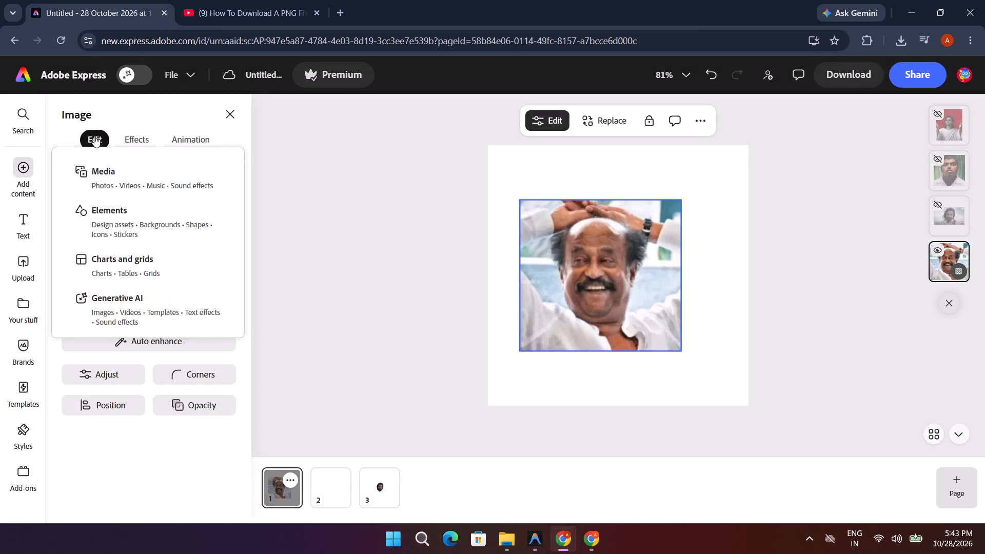
pyautogui.click(98, 145)
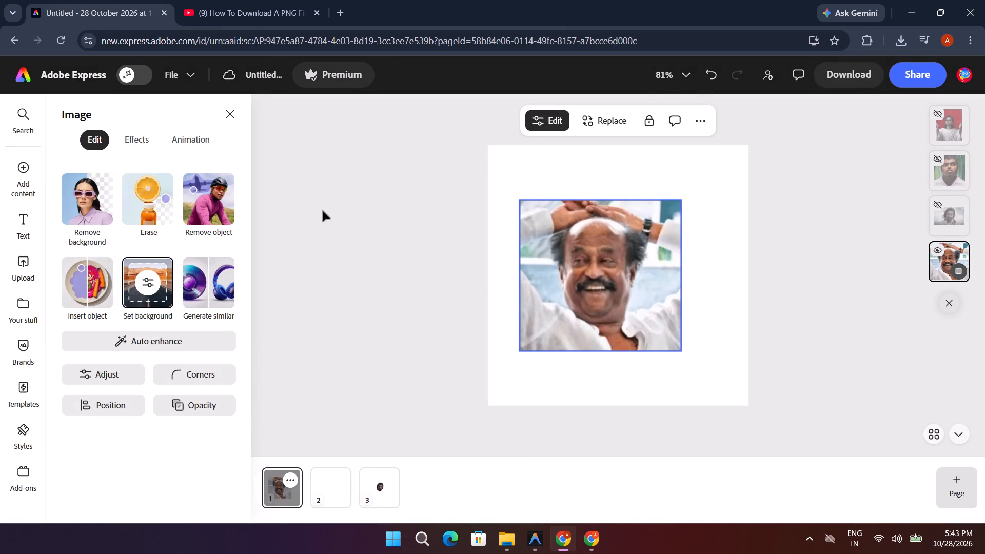
# Return to the YouTube tutorial, watch more of the background opacity part, and replay the part where page editing is opened.
pyautogui.click(221, 0)
pyautogui.click(377, 281)
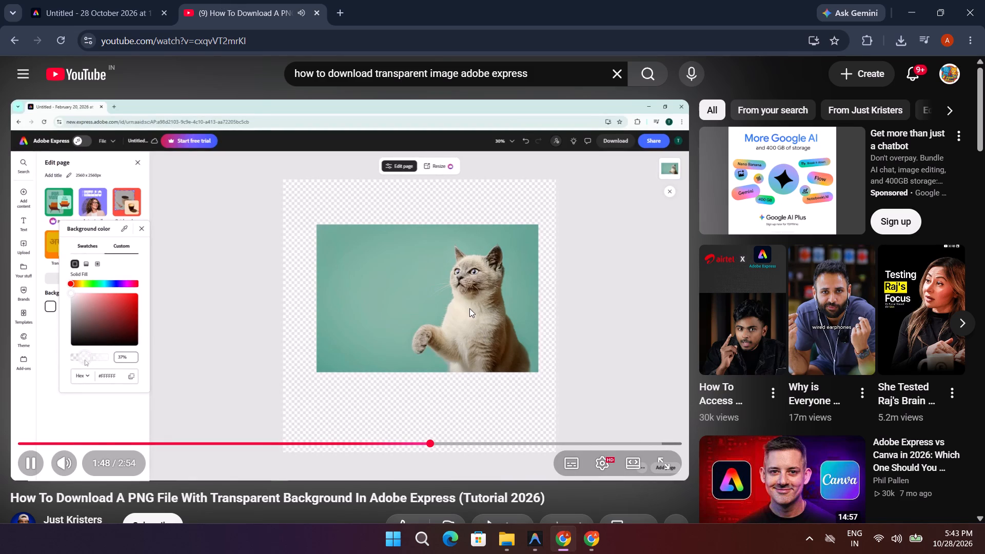
pyautogui.press('space')
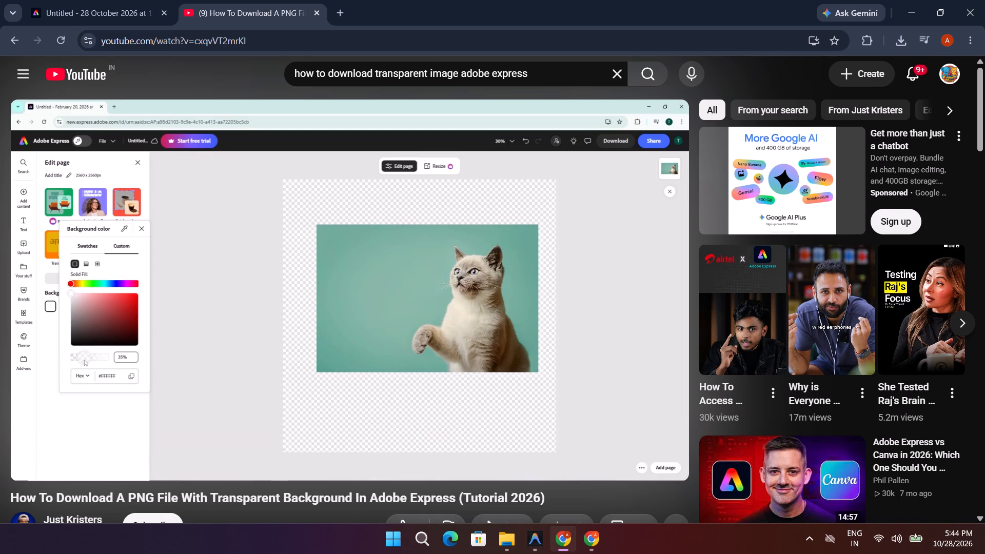
pyautogui.press('space')
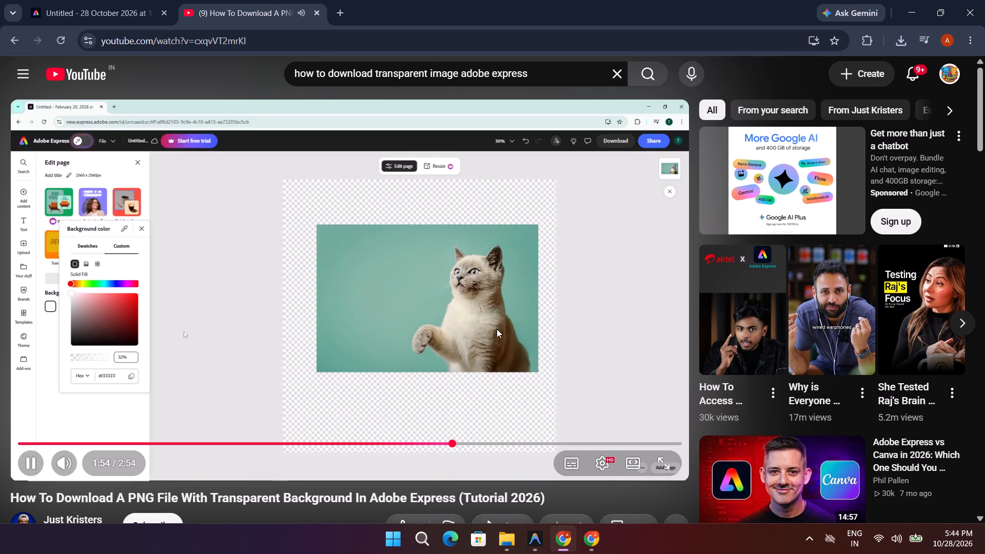
pyautogui.press('space')
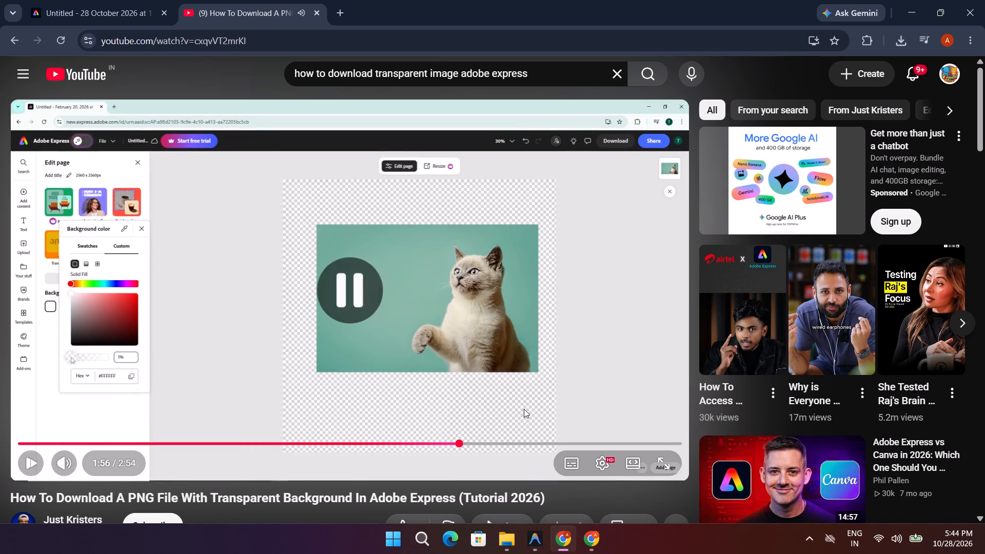
pyautogui.click(358, 443)
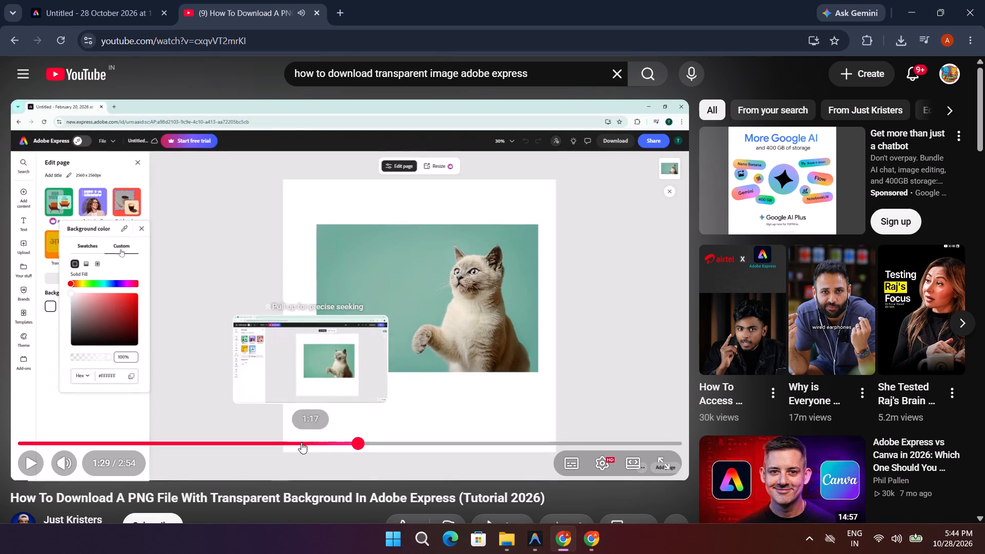
pyautogui.click(291, 442)
pyautogui.click(230, 445)
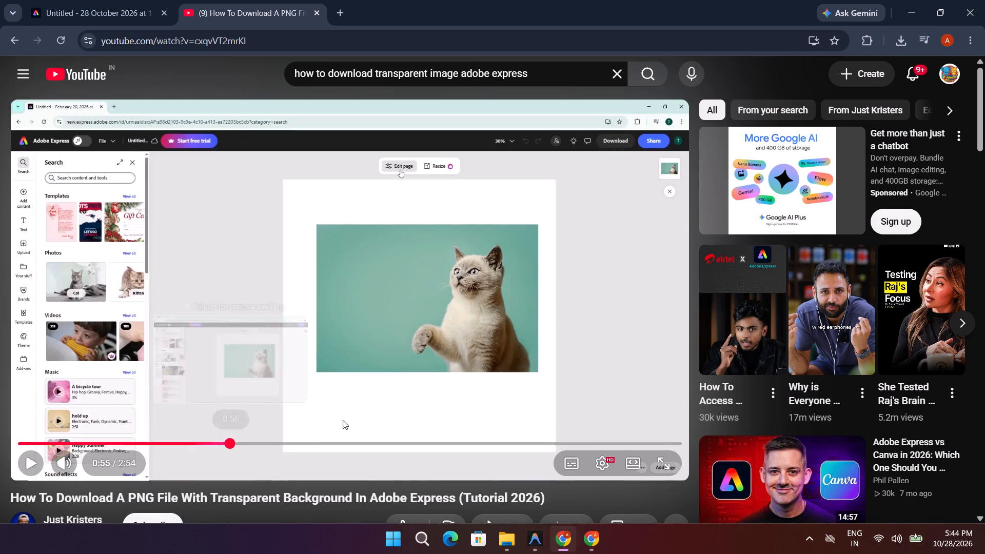
pyautogui.press('space')
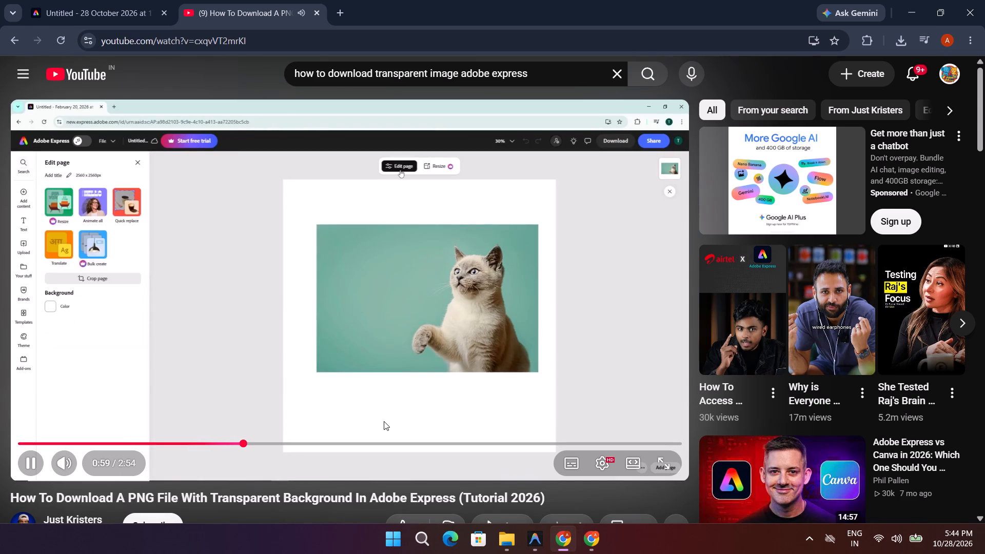
pyautogui.press('space')
# Switch back to the Adobe Express design, close the image editing options, and deselect the image on page 1.
pyautogui.click(118, 0)
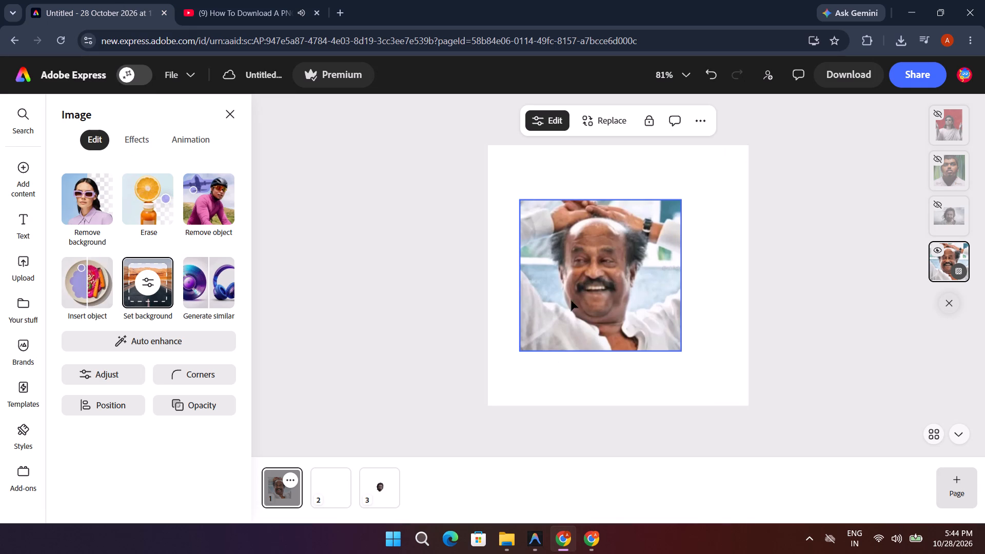
pyautogui.click(576, 318)
pyautogui.doubleClick(588, 295)
pyautogui.click(231, 111)
pyautogui.click(557, 169)
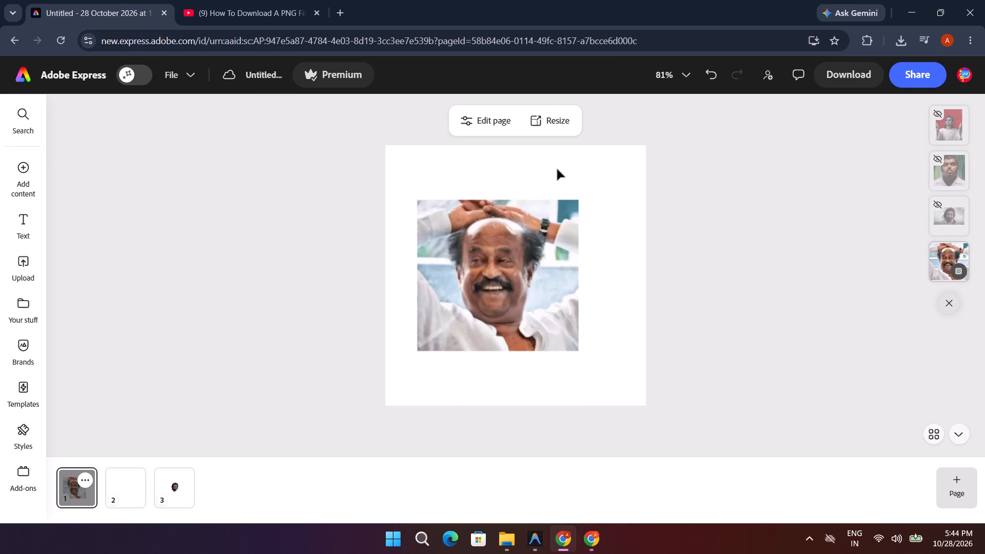
pyautogui.click(534, 170)
pyautogui.doubleClick(491, 171)
pyautogui.tripleClick(482, 171)
pyautogui.click(479, 171)
pyautogui.moveTo(475, 176); pyautogui.dragTo(487, 176)
# Go to page 3 with the dark-haired head cutout, open its page editing options, and check what Quick replace offers.
pyautogui.click(123, 485)
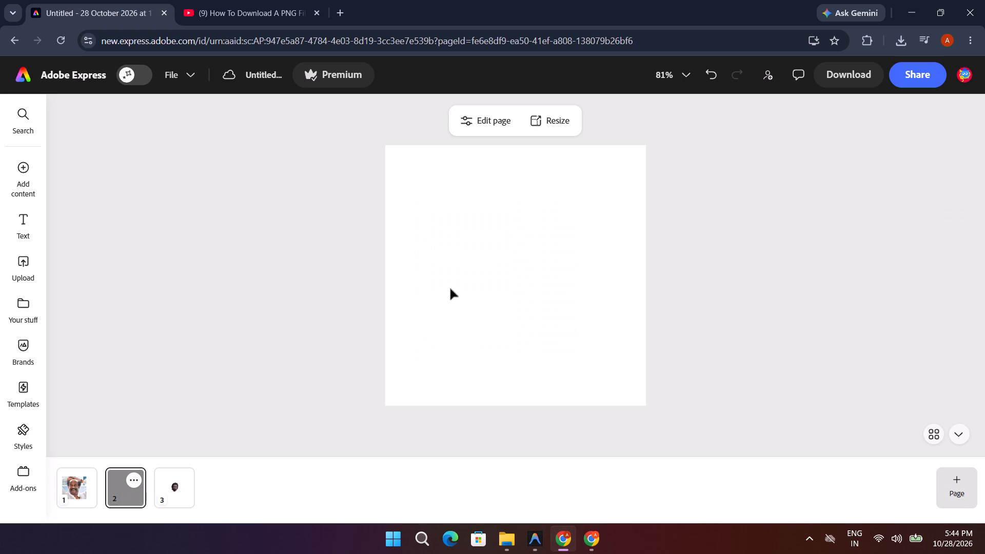
pyautogui.doubleClick(450, 289)
pyautogui.click(180, 485)
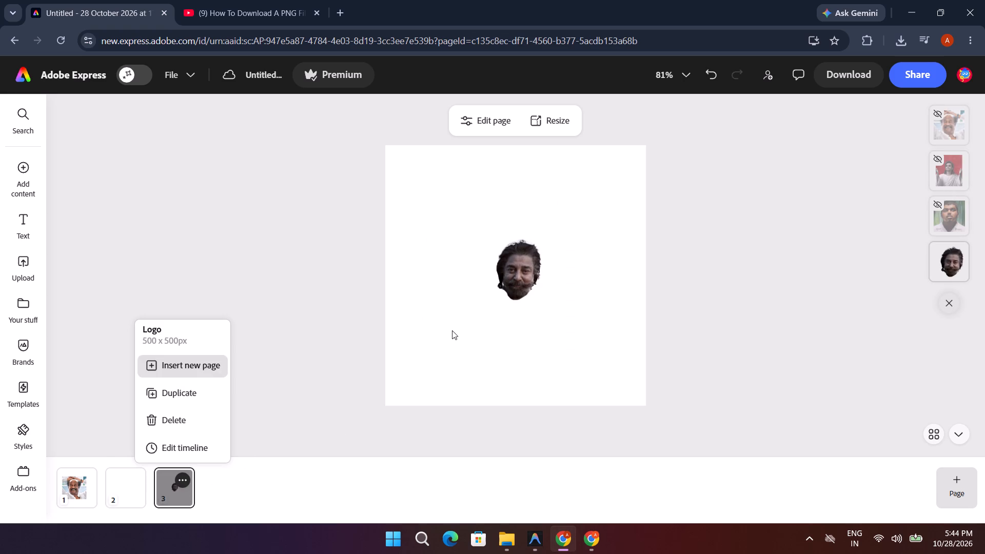
pyautogui.click(455, 327)
pyautogui.click(489, 294)
pyautogui.click(443, 244)
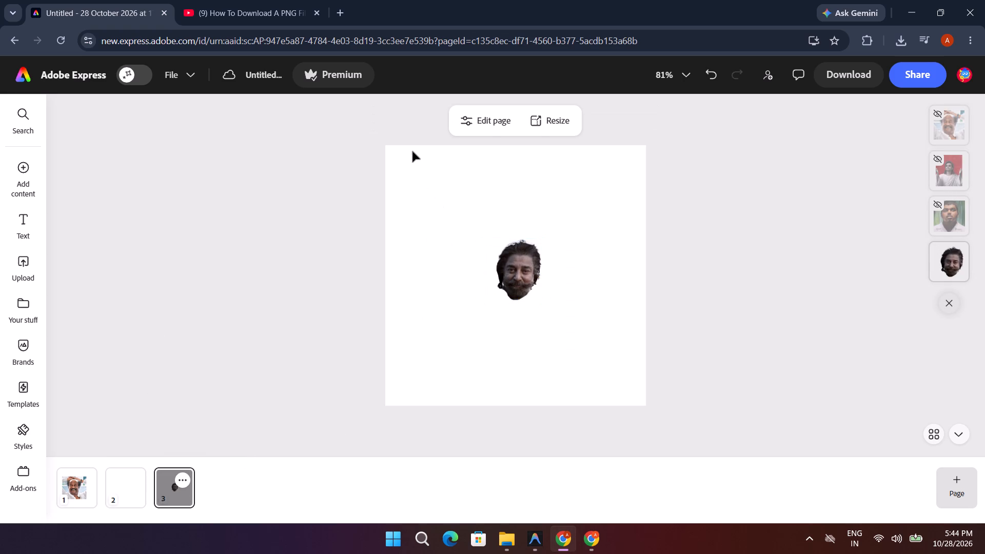
pyautogui.doubleClick(412, 151)
pyautogui.click(494, 116)
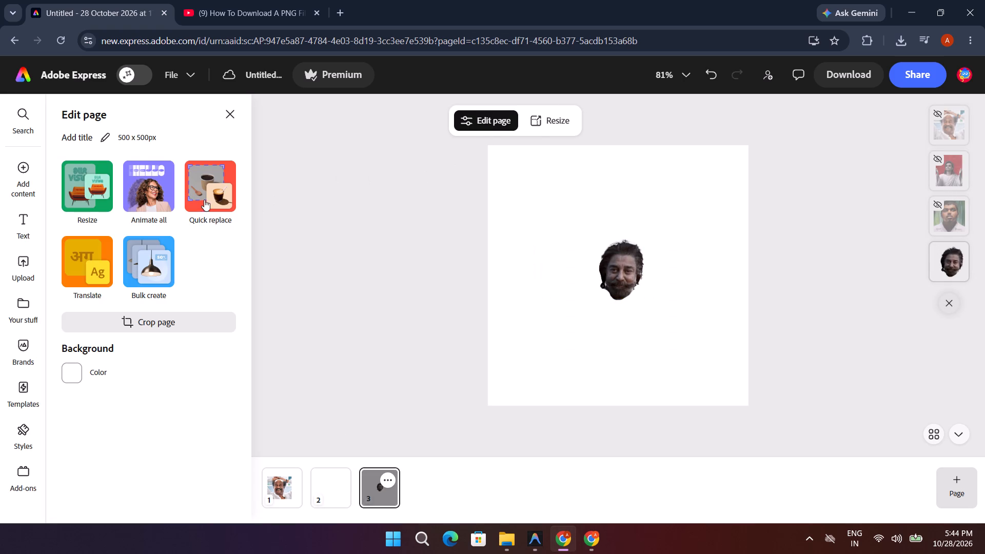
pyautogui.click(204, 200)
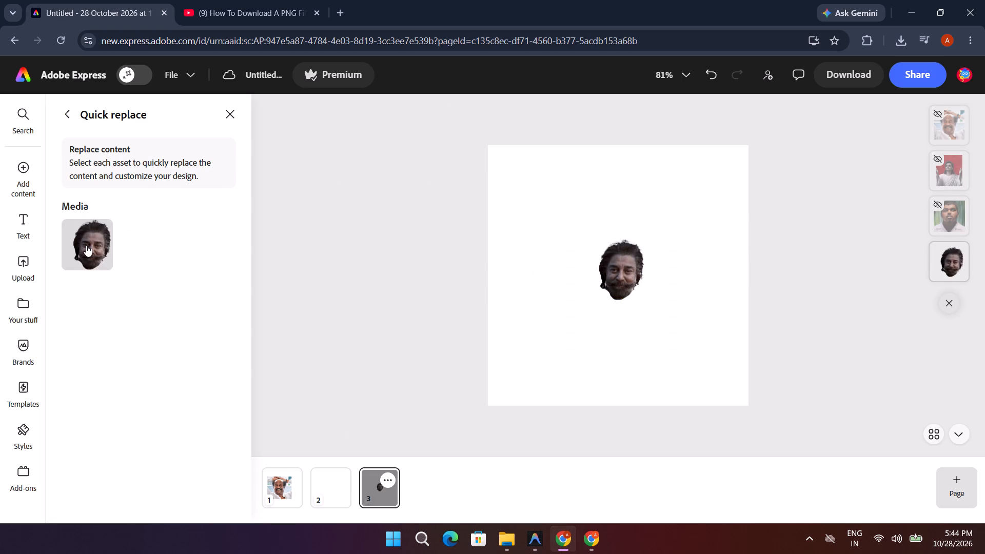
pyautogui.click(70, 116)
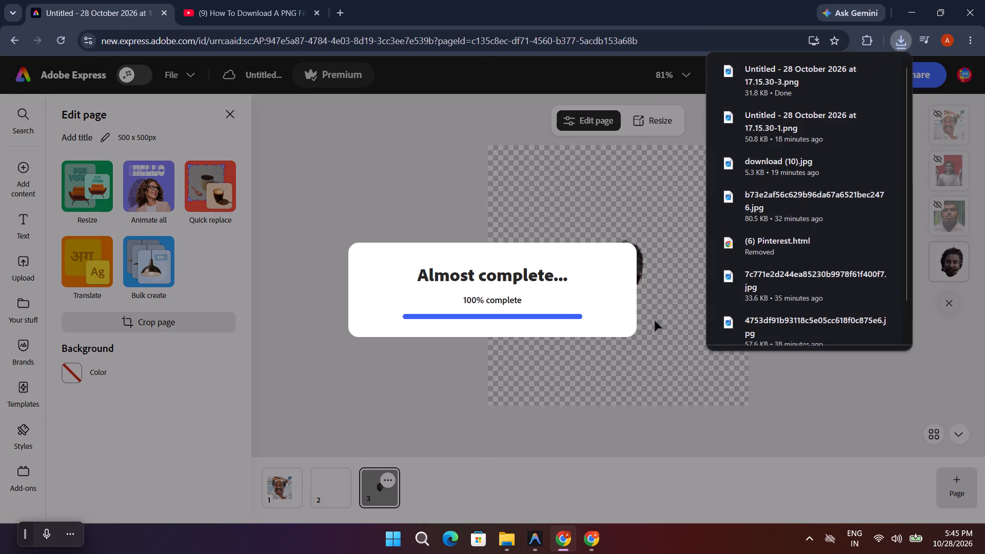
pyautogui.click(456, 318)
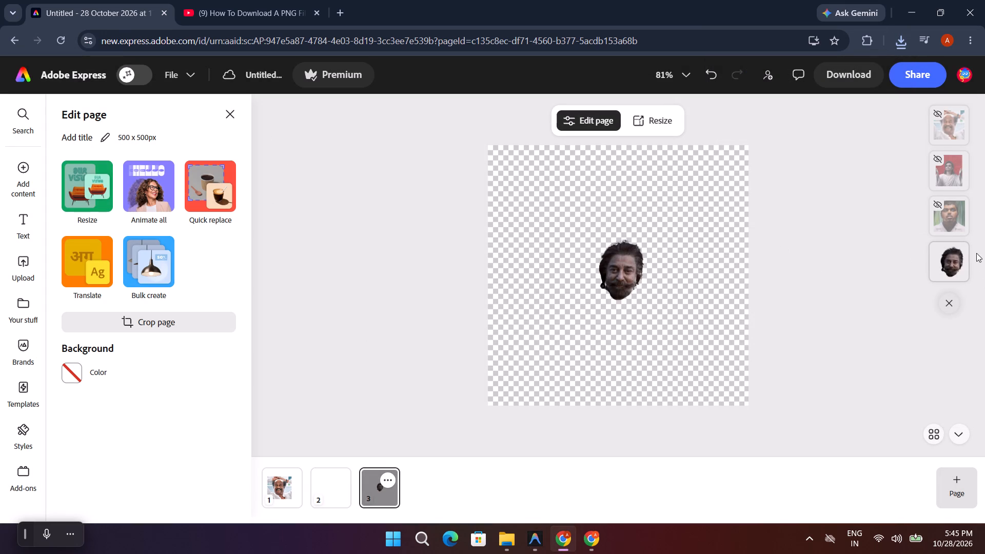
pyautogui.click(951, 231)
pyautogui.click(951, 229)
# Go to page 1 and remove the background from the Rajinikanth image.
pyautogui.click(331, 496)
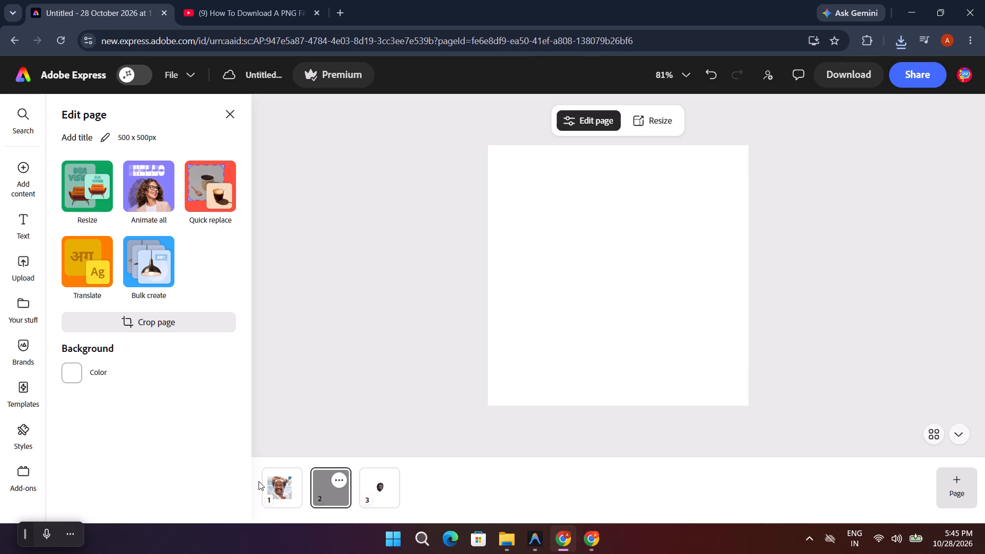
pyautogui.click(275, 481)
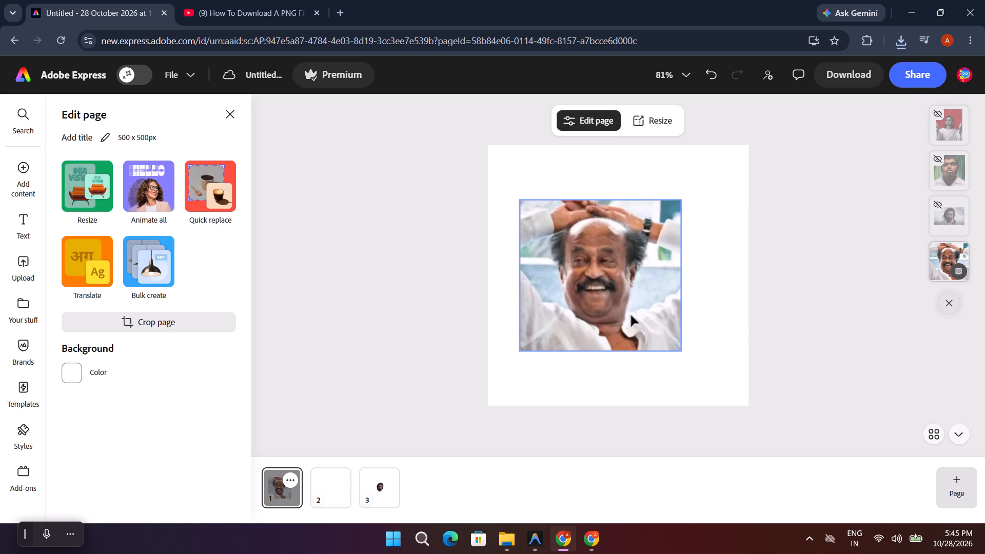
pyautogui.click(631, 315)
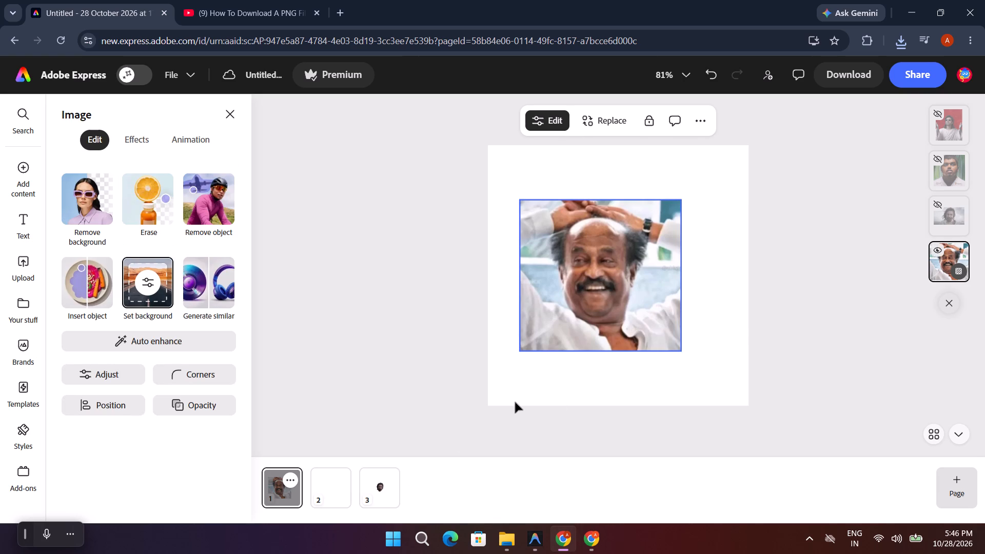
pyautogui.click(92, 201)
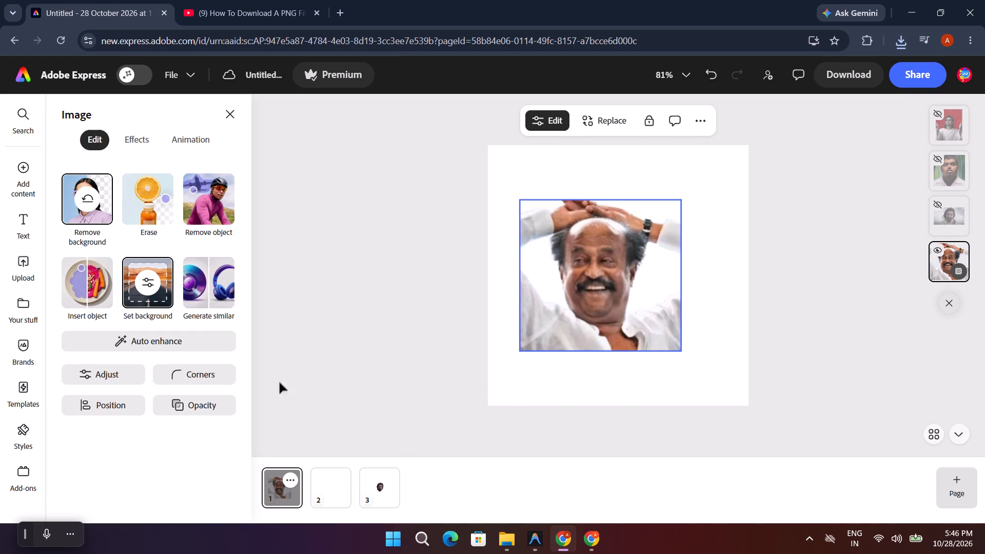
# Erase the shirt, arms and hands surrounding Rajinikanth's head on page 1 with the size 40 circle brush.
pyautogui.click(144, 201)
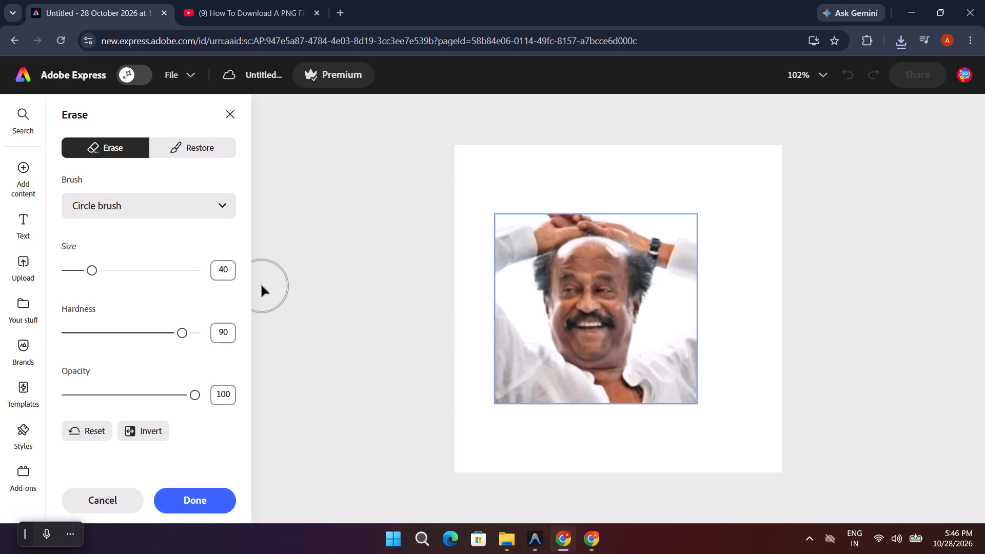
pyautogui.moveTo(646, 394); pyautogui.dragTo(664, 359)
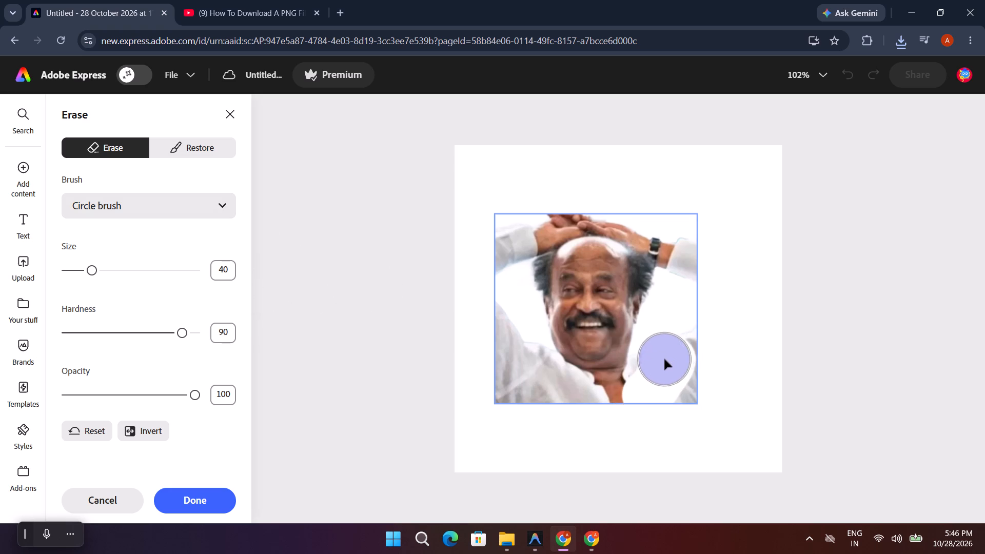
pyautogui.moveTo(664, 359); pyautogui.dragTo(500, 304)
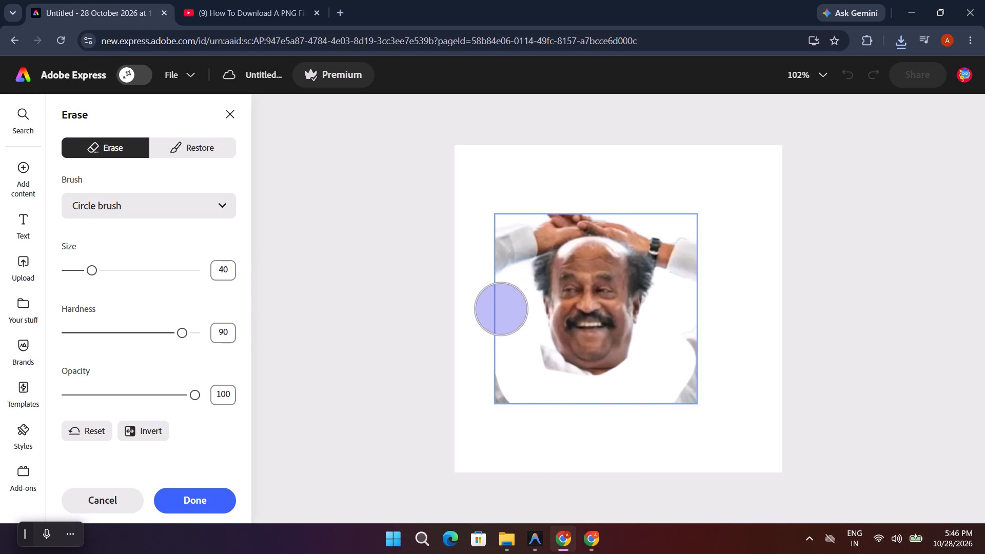
pyautogui.moveTo(500, 304); pyautogui.dragTo(530, 223)
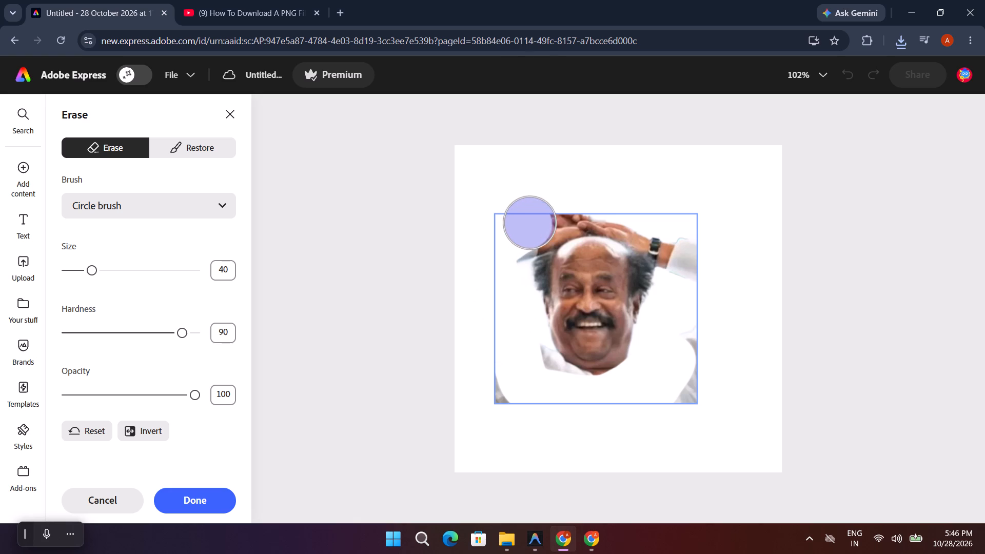
pyautogui.moveTo(530, 223); pyautogui.dragTo(589, 209)
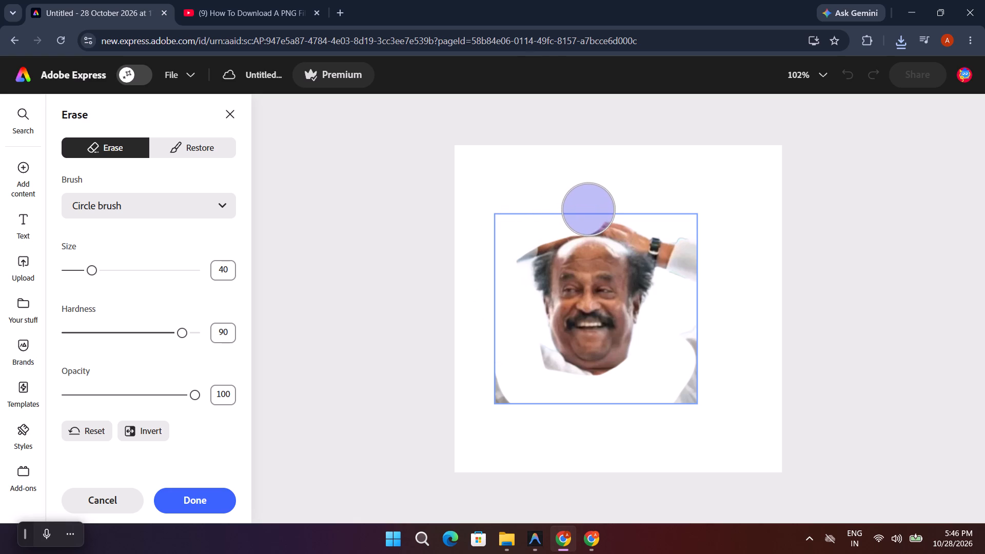
pyautogui.moveTo(589, 209); pyautogui.dragTo(635, 221)
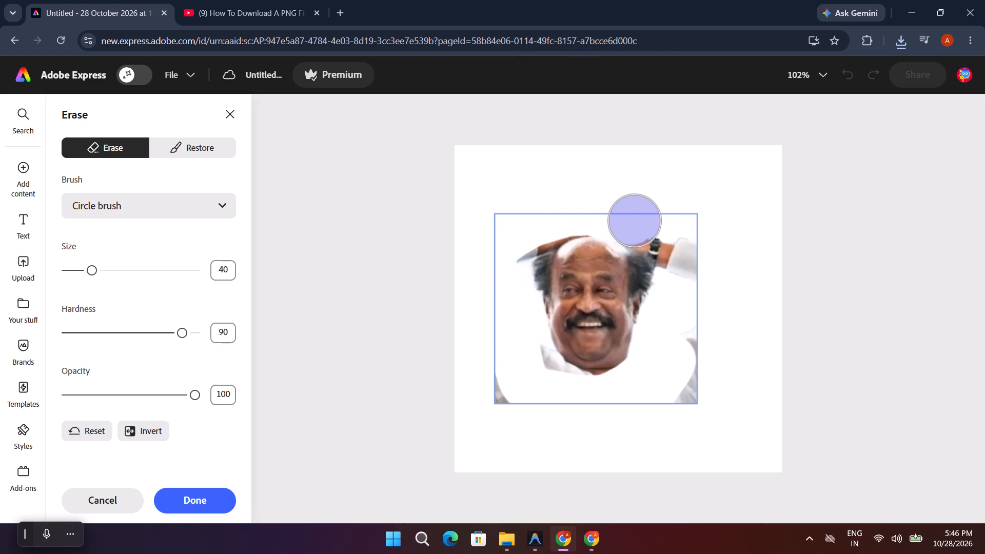
pyautogui.moveTo(635, 221); pyautogui.dragTo(507, 407)
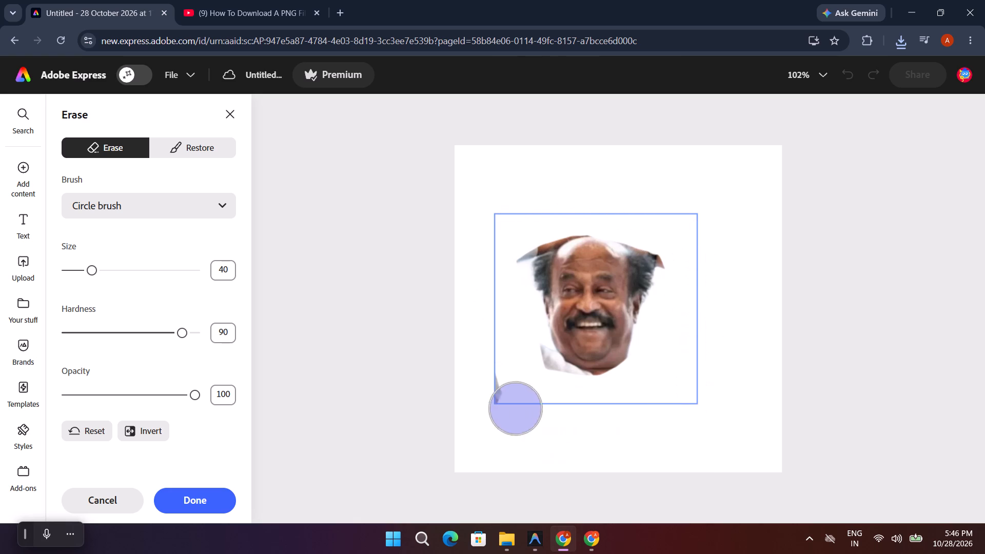
pyautogui.moveTo(507, 407); pyautogui.dragTo(545, 378)
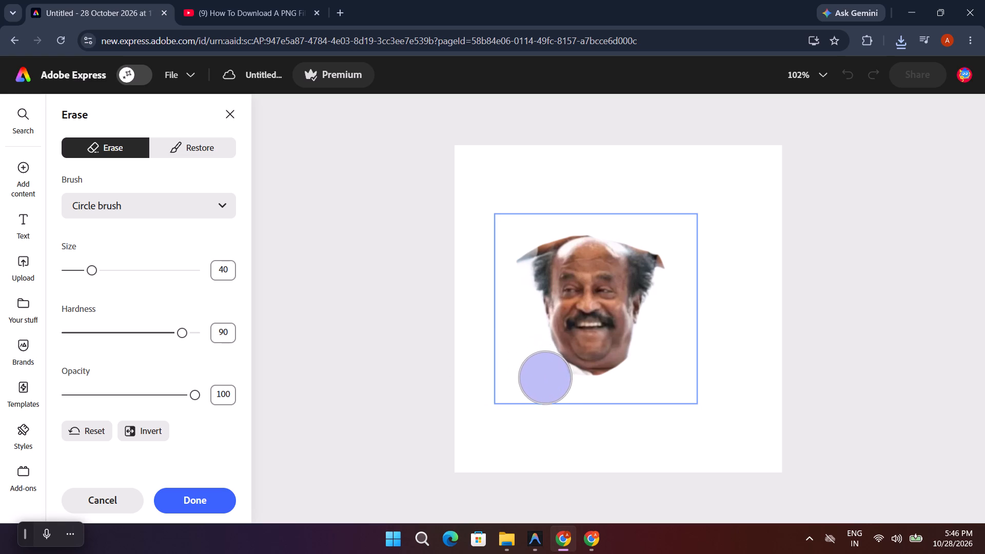
pyautogui.moveTo(545, 378); pyautogui.dragTo(538, 397)
# Erase the leftover hand and sleeve fragments beside the hair and above the forehead, and apply the erasing.
pyautogui.moveTo(514, 269); pyautogui.dragTo(514, 267)
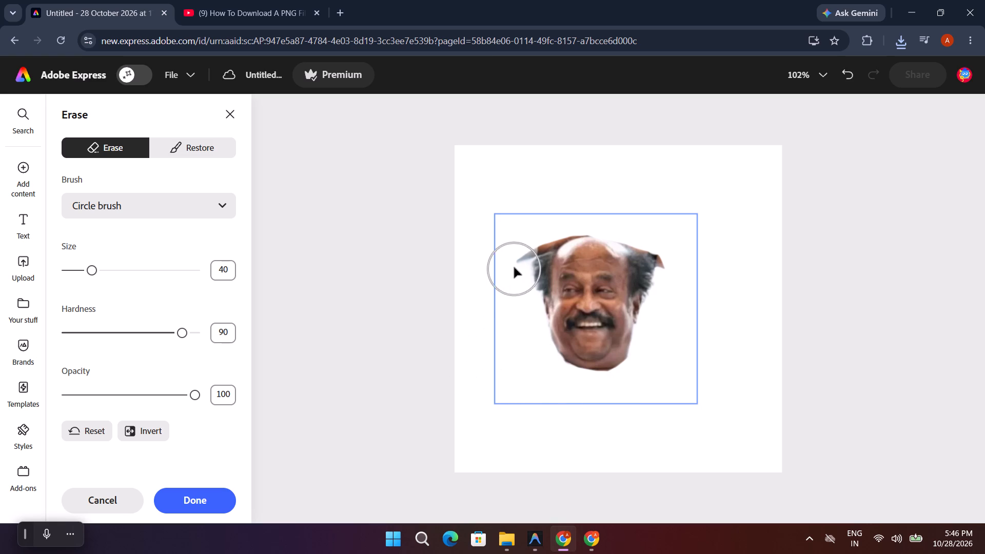
pyautogui.moveTo(514, 267); pyautogui.dragTo(537, 227)
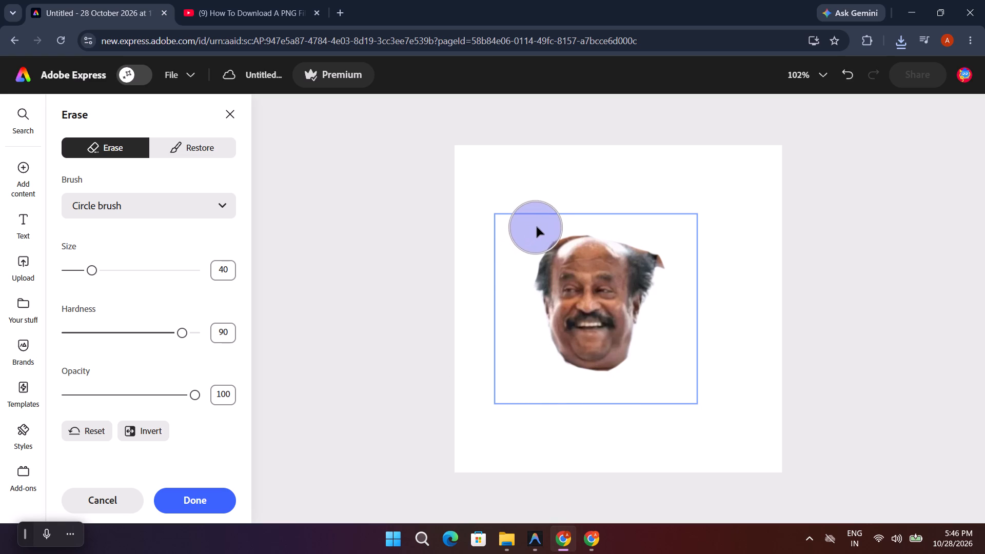
pyautogui.moveTo(537, 227); pyautogui.dragTo(546, 226)
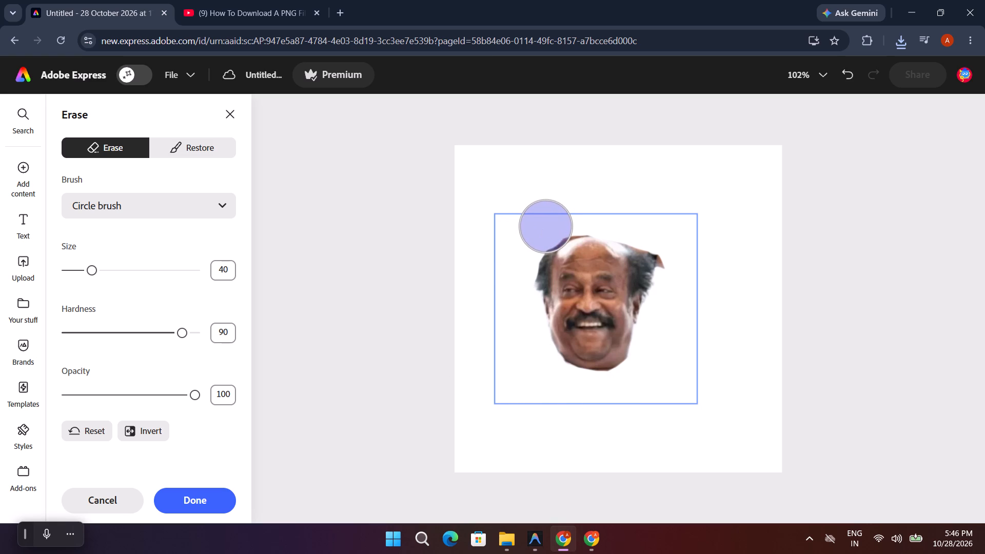
pyautogui.moveTo(546, 226); pyautogui.dragTo(557, 215)
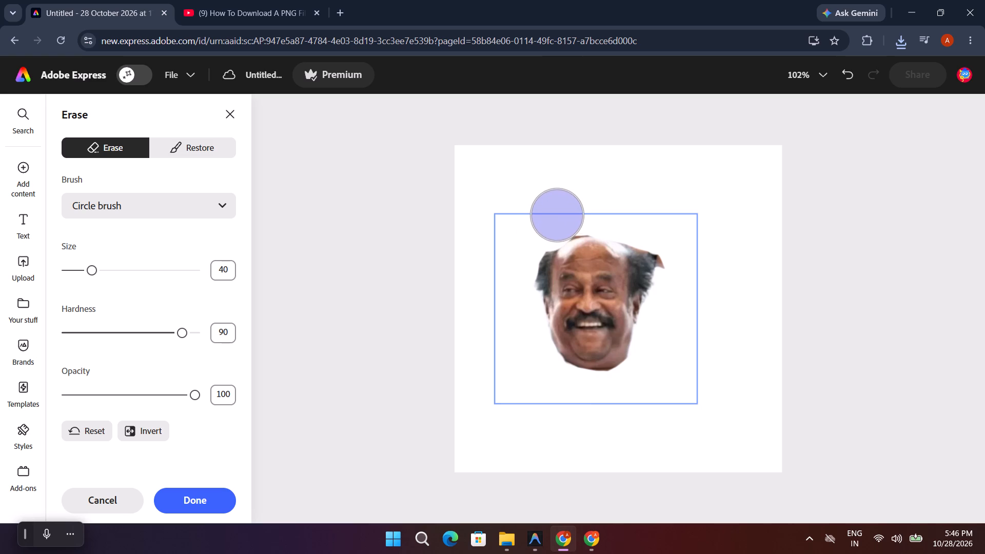
pyautogui.moveTo(557, 215); pyautogui.dragTo(571, 216)
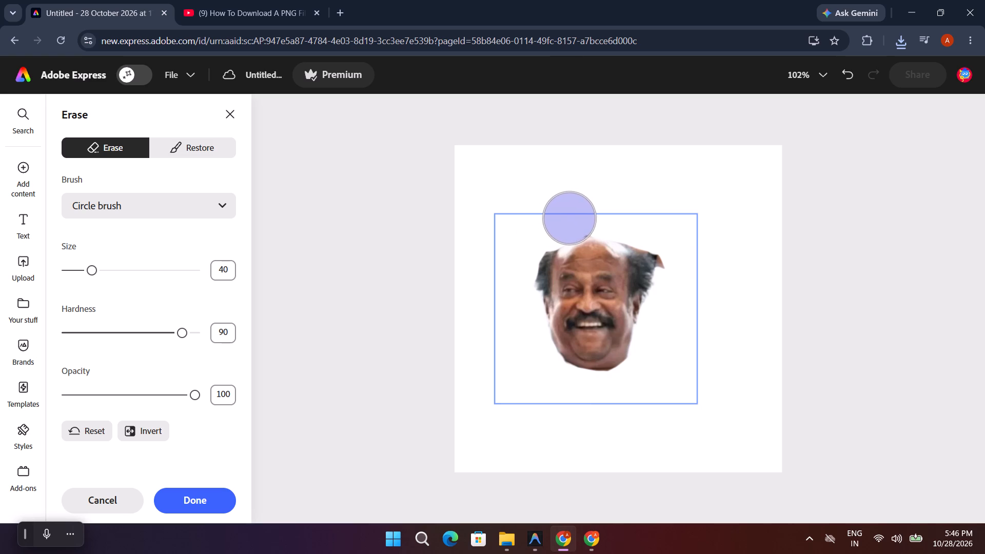
pyautogui.moveTo(571, 216); pyautogui.dragTo(570, 217)
pyautogui.moveTo(674, 254); pyautogui.dragTo(666, 241)
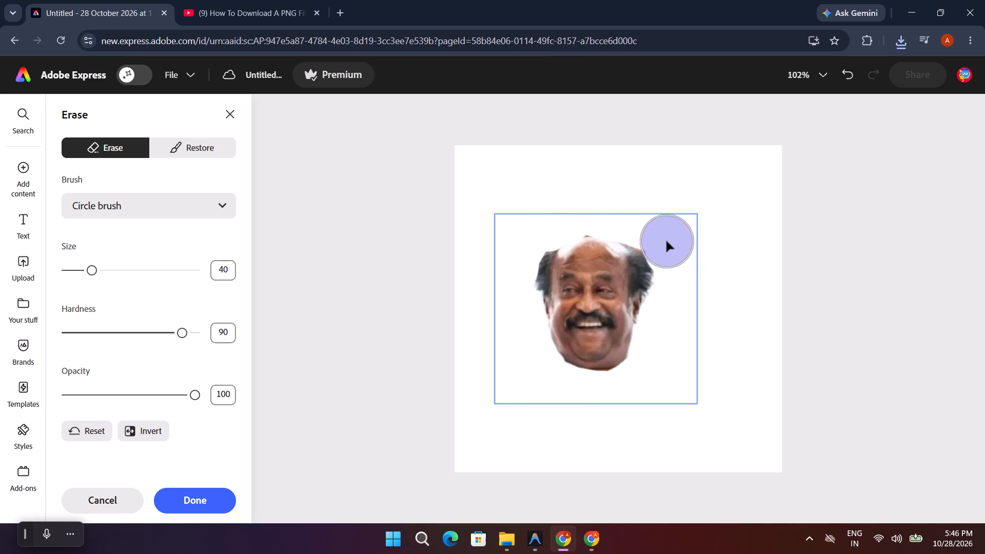
pyautogui.moveTo(666, 241); pyautogui.dragTo(601, 214)
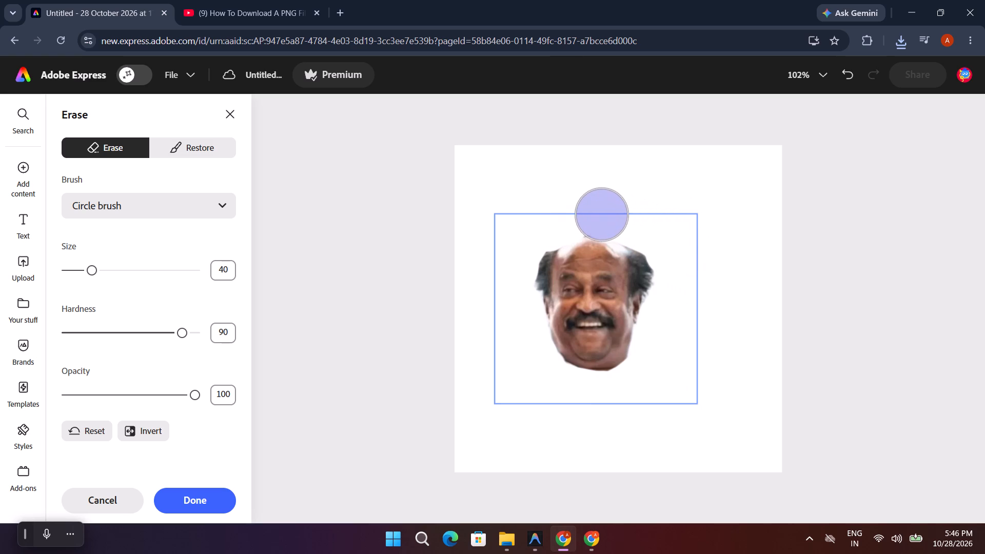
pyautogui.moveTo(601, 214); pyautogui.dragTo(562, 216)
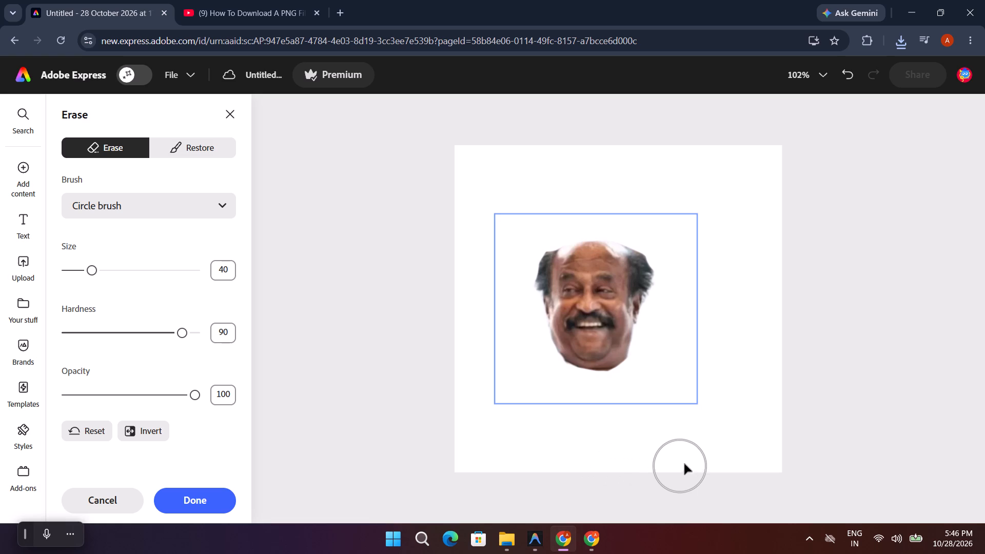
pyautogui.click(504, 188)
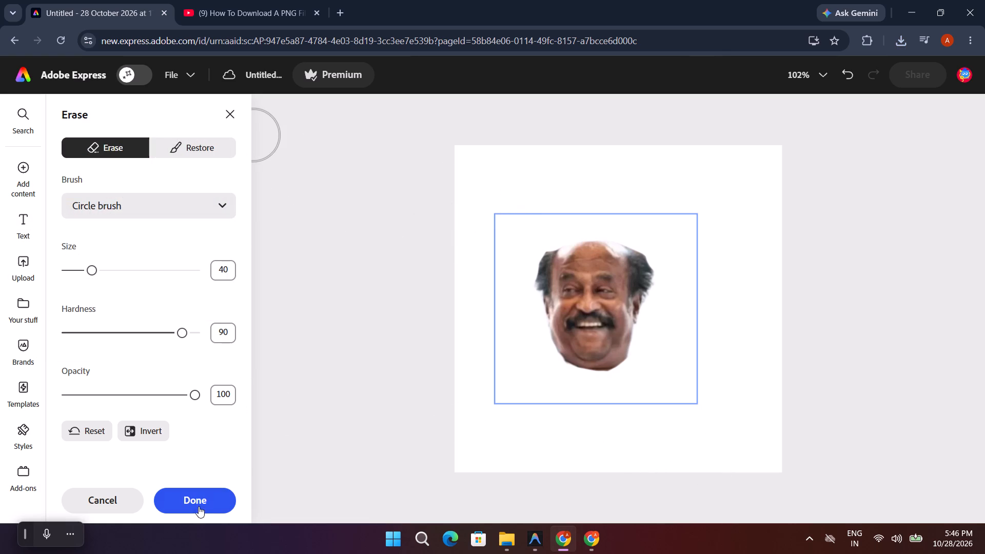
pyautogui.click(202, 500)
# Set page 1's custom background color opacity to 0%.
pyautogui.click(581, 380)
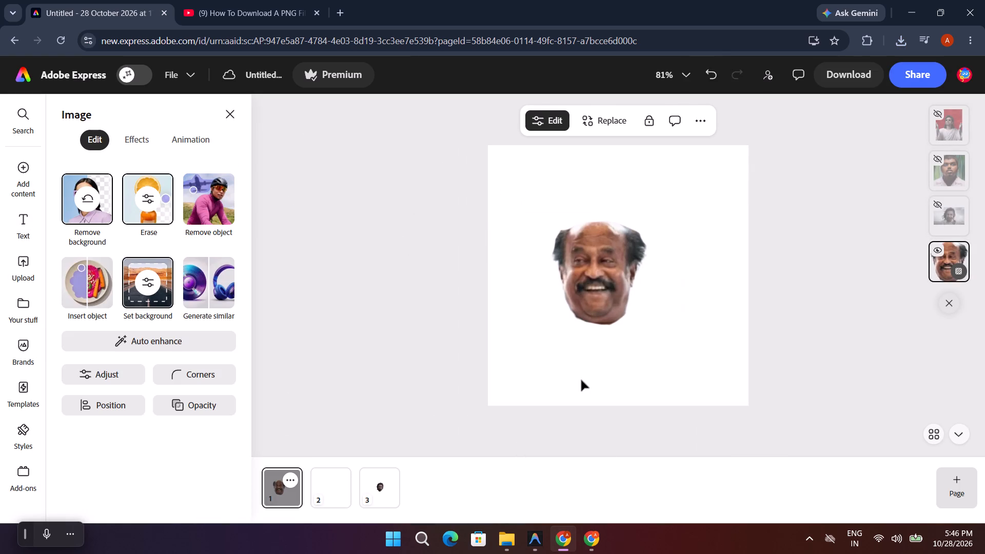
pyautogui.click(74, 374)
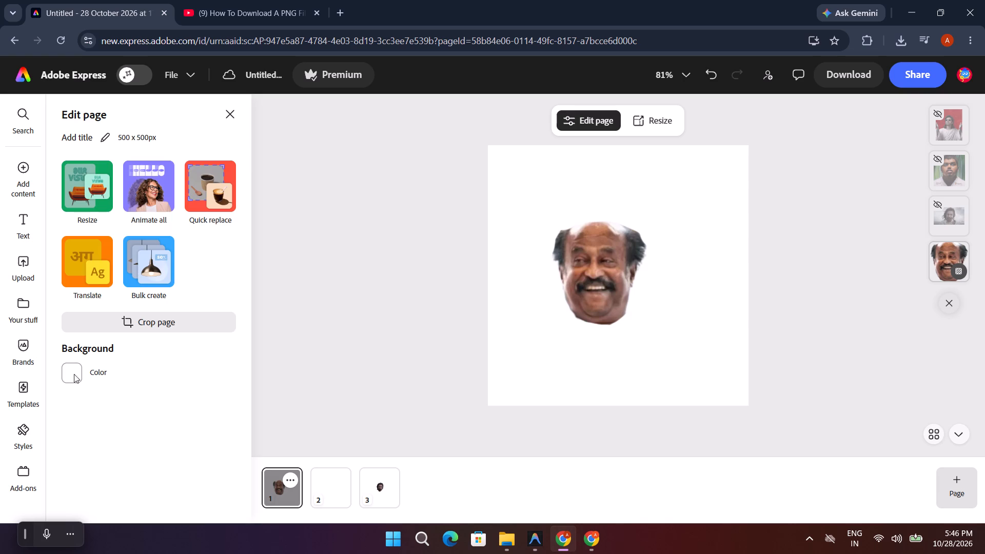
pyautogui.click(213, 147)
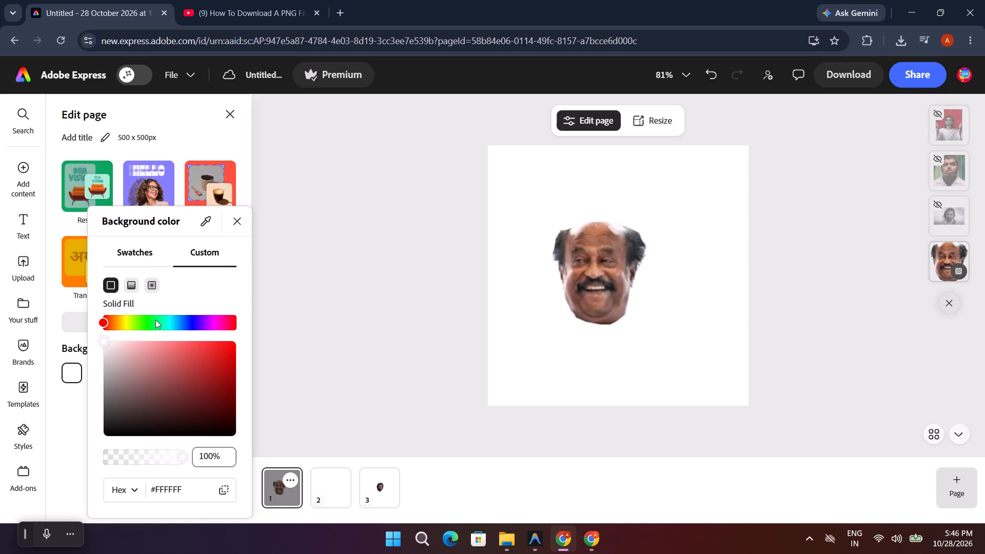
pyautogui.moveTo(180, 457); pyautogui.dragTo(81, 463)
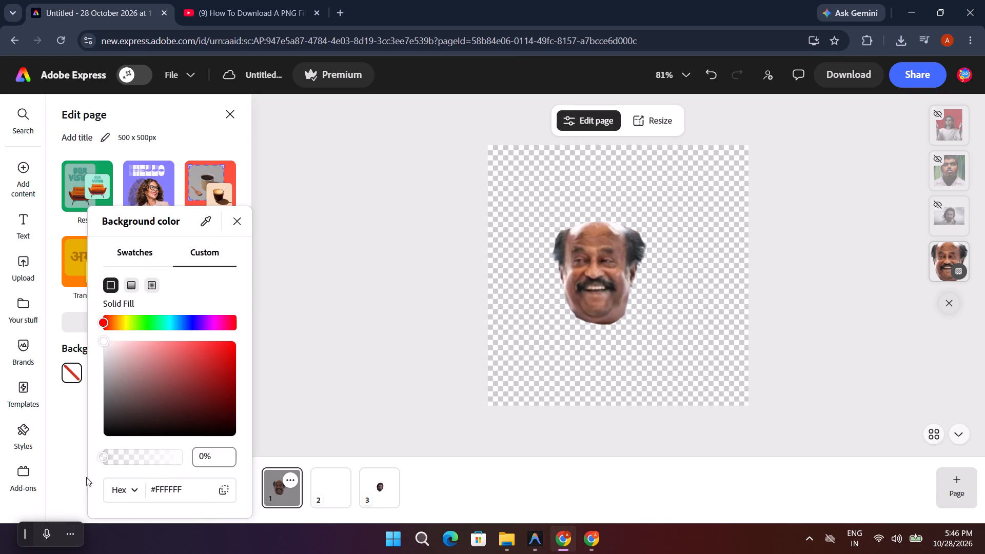
# Download only page 1, with the Rajinikanth head, as a Transparent PNG at size 1.
pyautogui.click(922, 75)
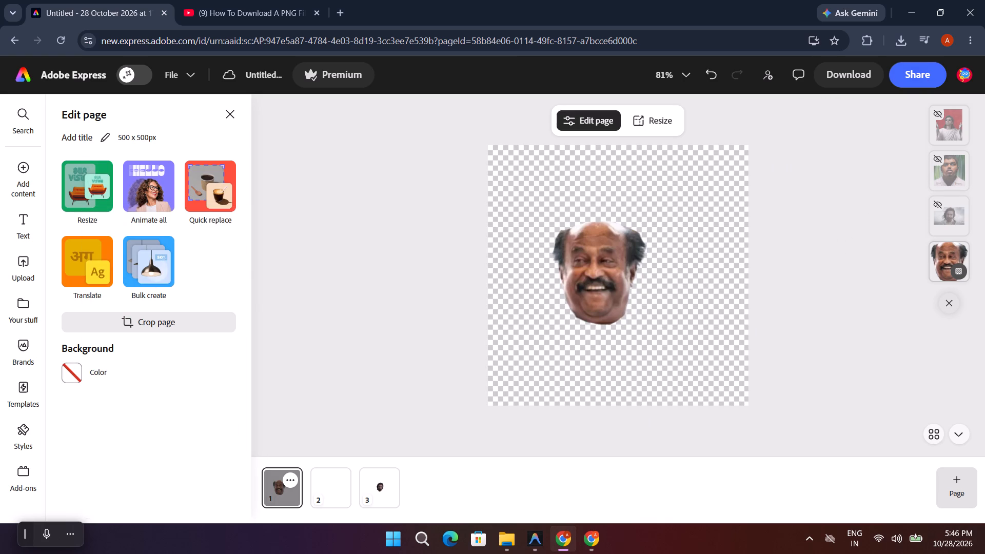
pyautogui.click(863, 68)
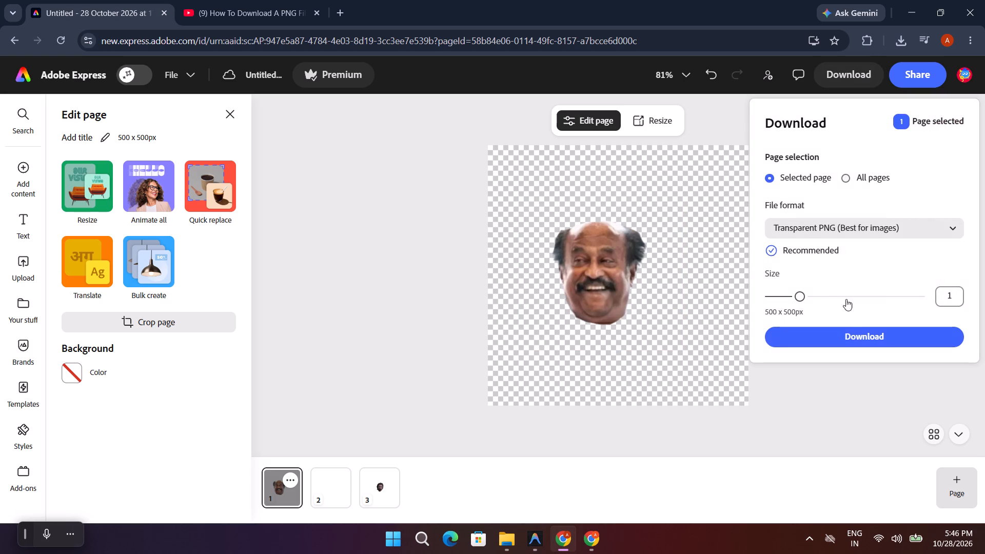
pyautogui.hotkey('alt', 'Tab')
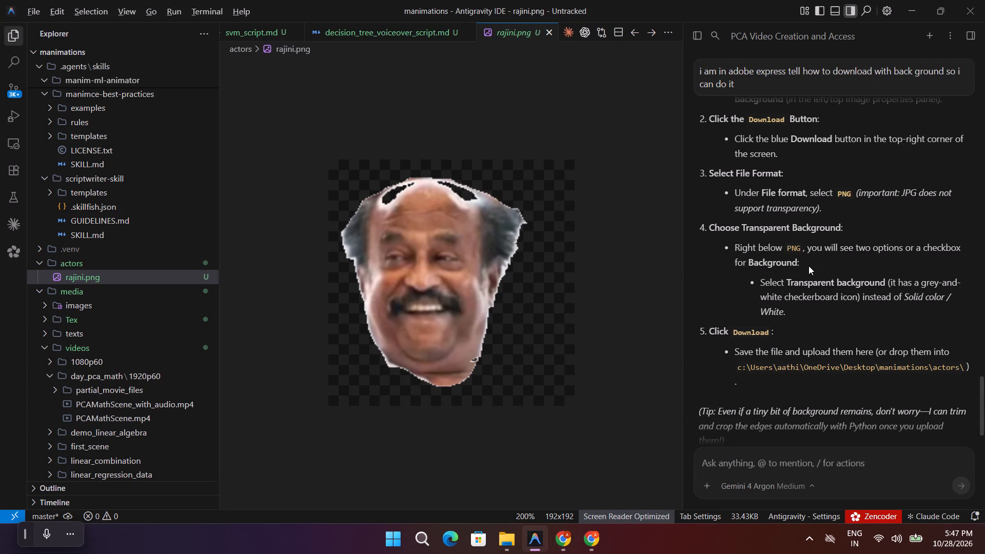
pyautogui.hotkey('alt', 'Tab')
pyautogui.click(844, 339)
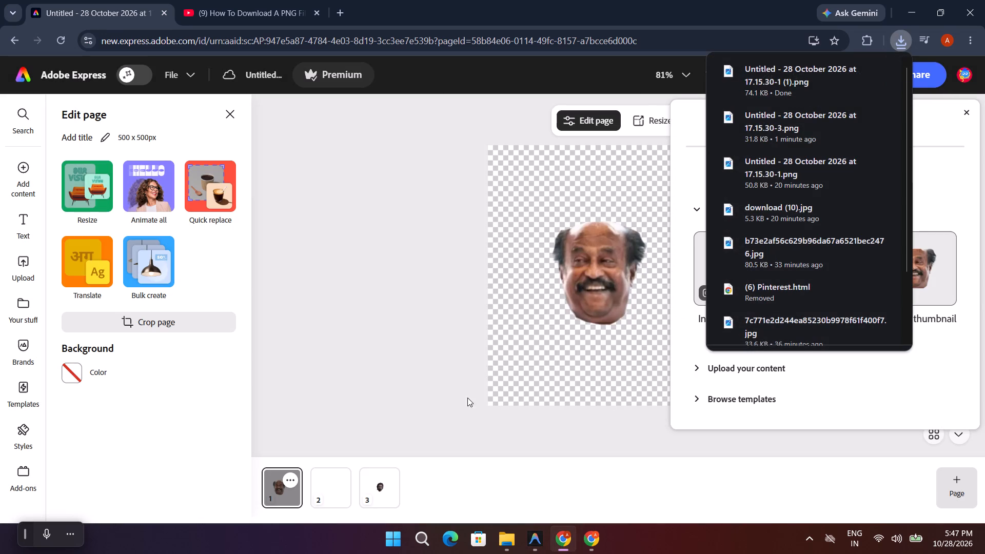
# On page 1, show only the image of the wide-eyed man against the green background and hide the other image layers.
pyautogui.click(282, 493)
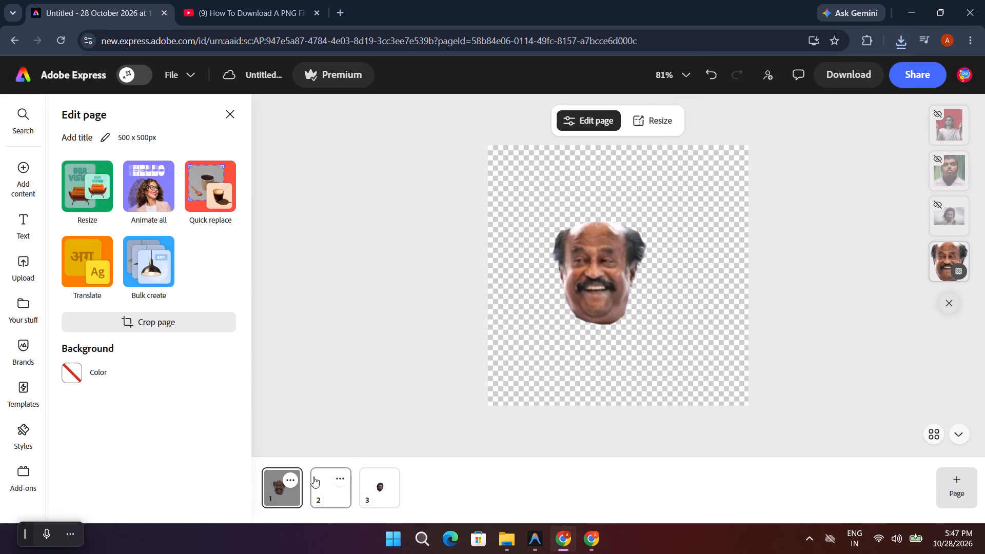
pyautogui.click(294, 490)
pyautogui.click(939, 210)
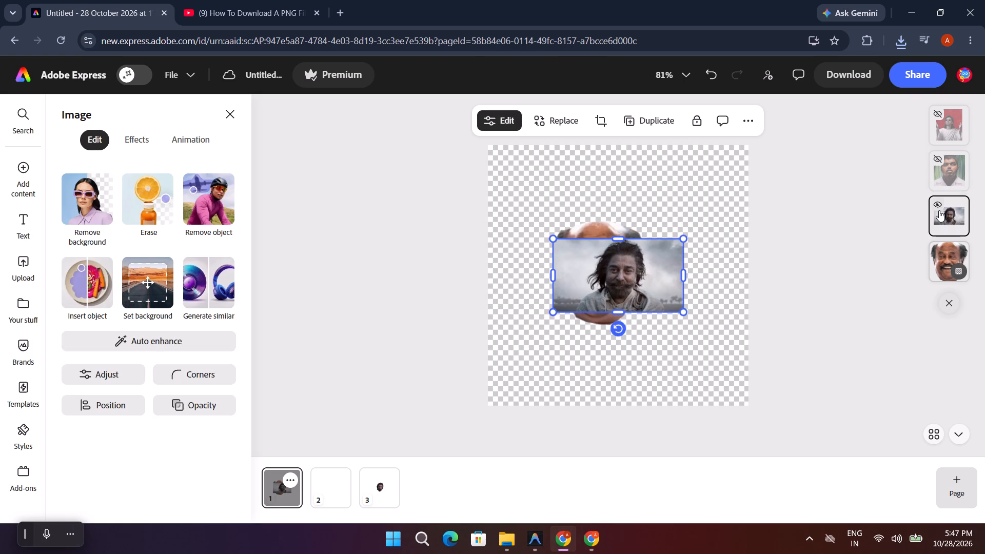
pyautogui.click(949, 176)
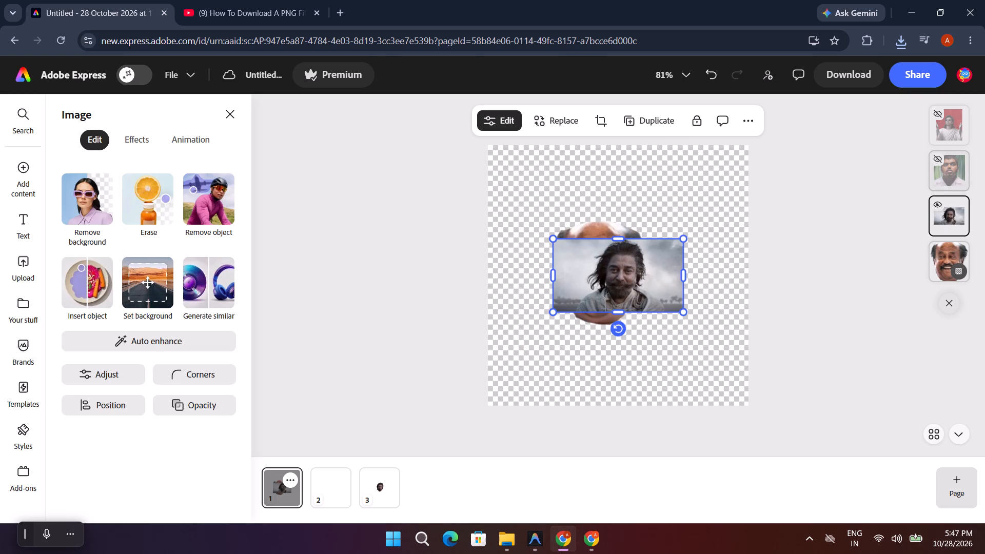
pyautogui.click(941, 167)
pyautogui.click(939, 161)
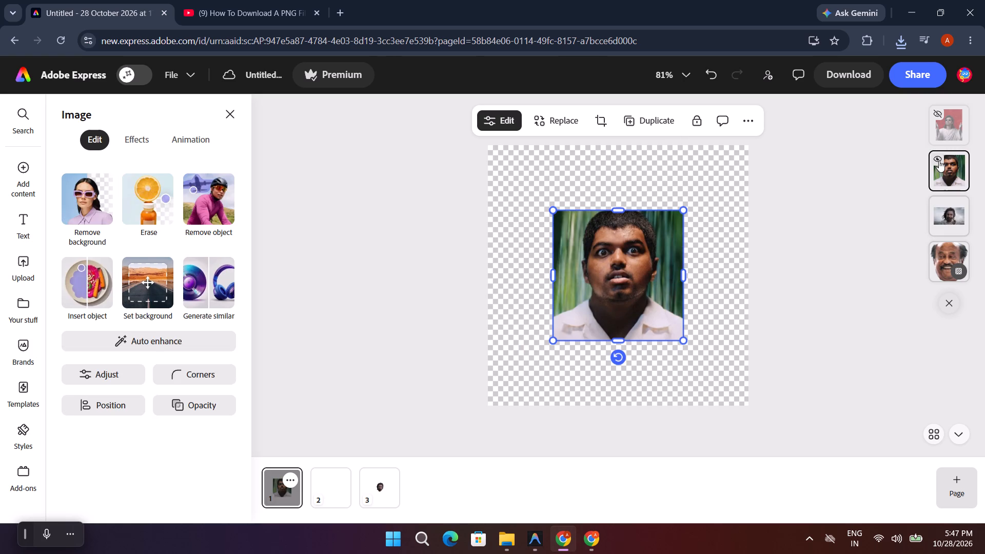
pyautogui.click(939, 208)
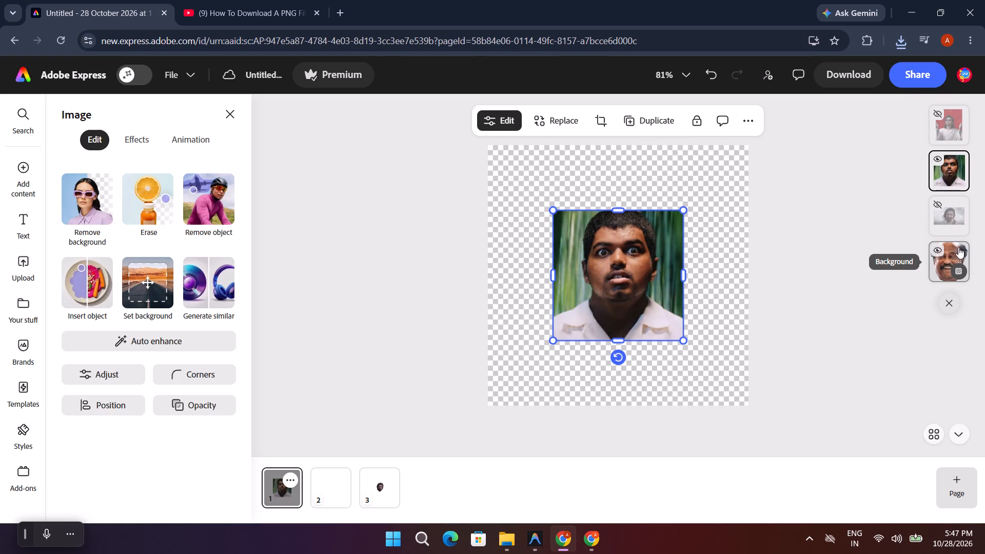
pyautogui.click(940, 248)
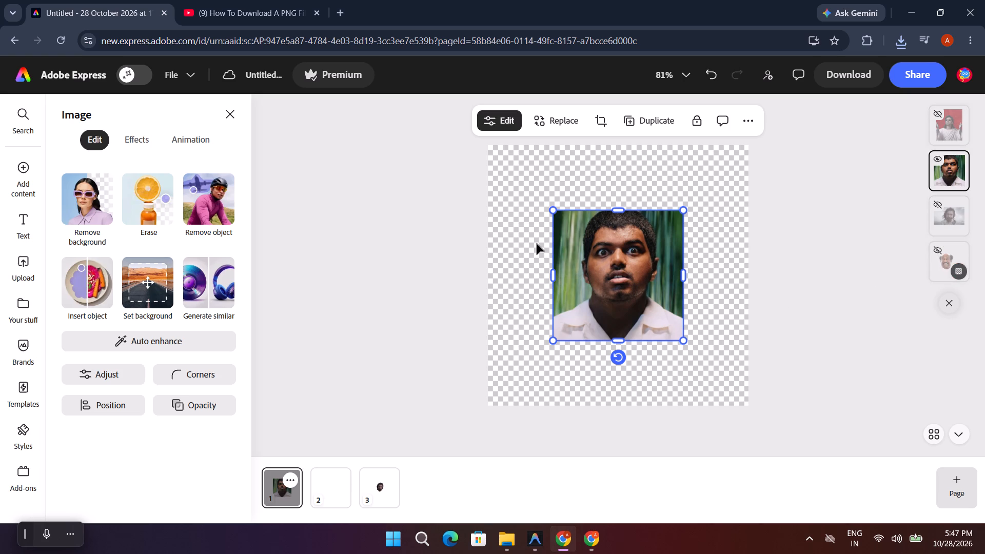
# Remove the green background from the wide-eyed man's image.
pyautogui.click(606, 278)
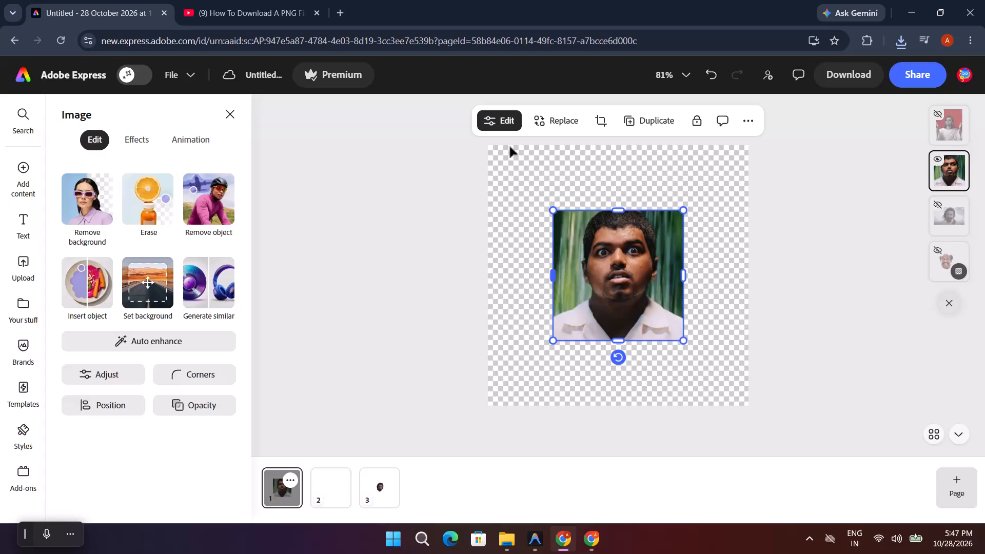
pyautogui.click(96, 203)
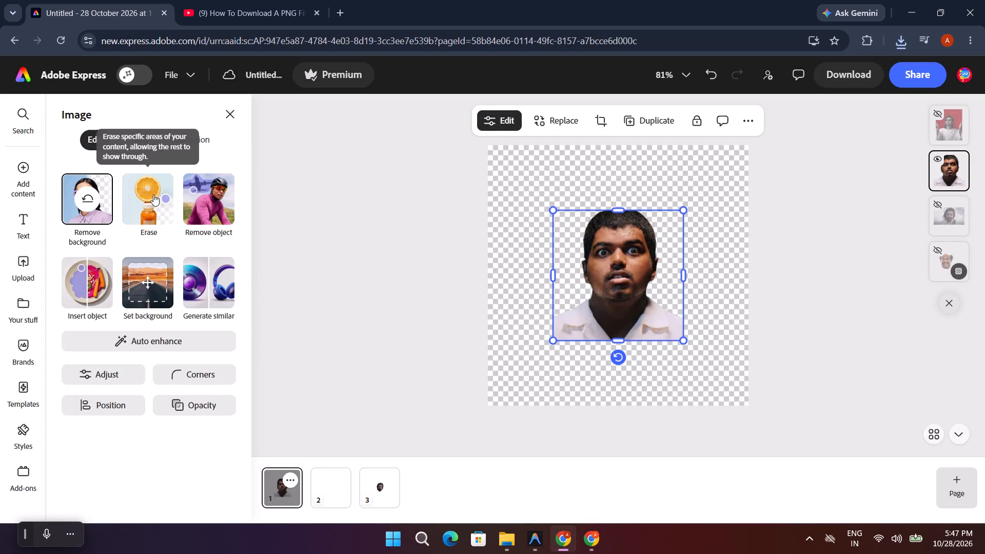
# Erase the shoulders, shirt and neck below the wide-eyed man's chin with the size 40 circle brush.
pyautogui.click(153, 194)
pyautogui.moveTo(560, 382); pyautogui.dragTo(567, 363)
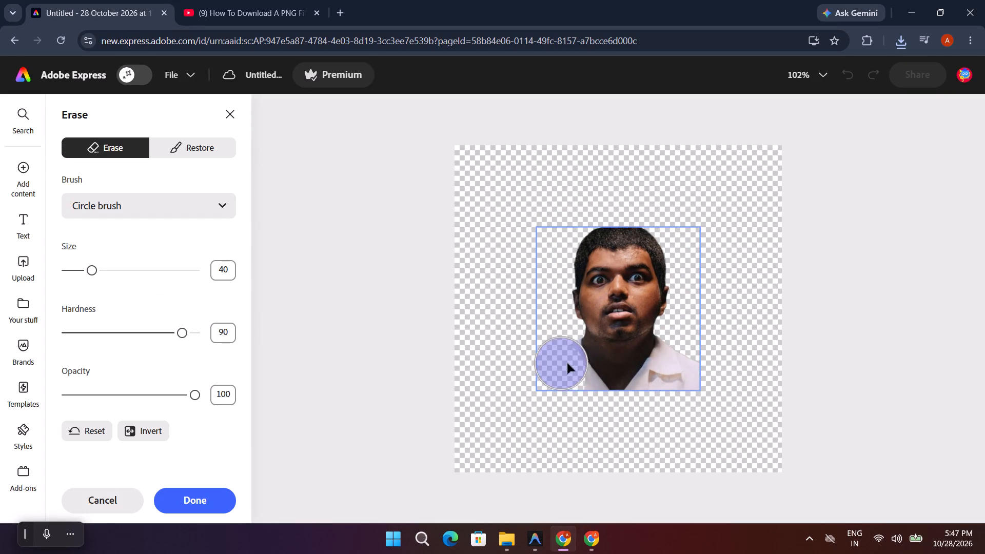
pyautogui.moveTo(567, 363); pyautogui.dragTo(671, 358)
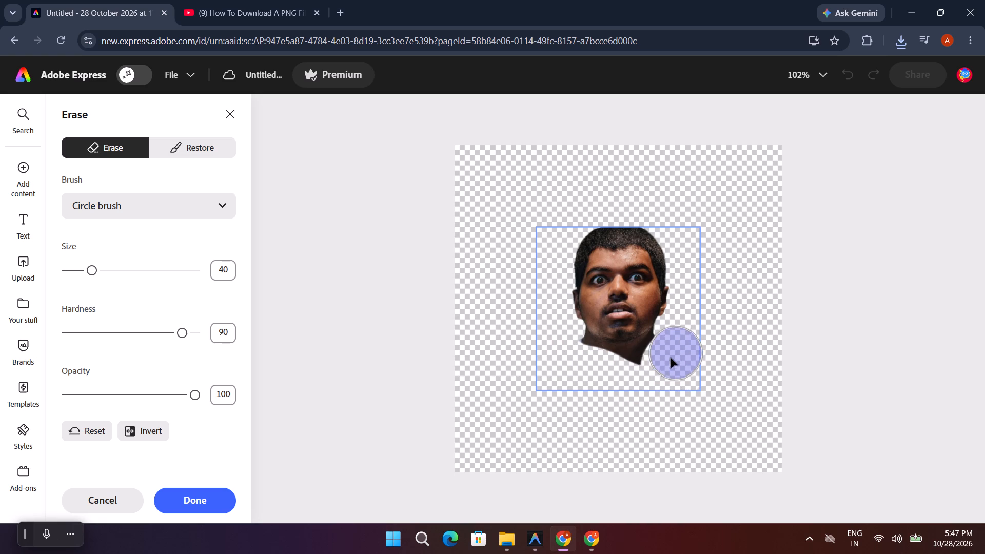
pyautogui.moveTo(671, 358); pyautogui.dragTo(666, 366)
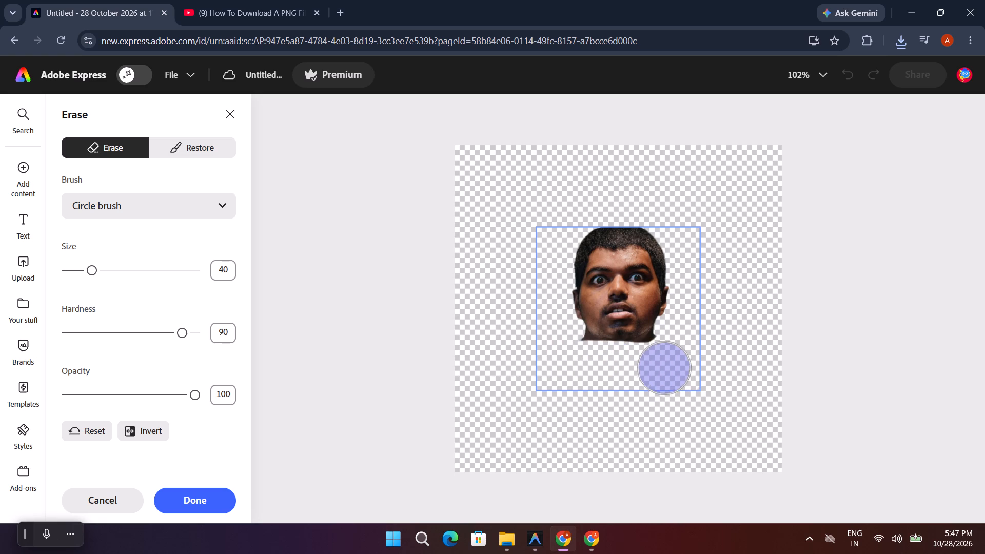
pyautogui.moveTo(666, 366); pyautogui.dragTo(573, 357)
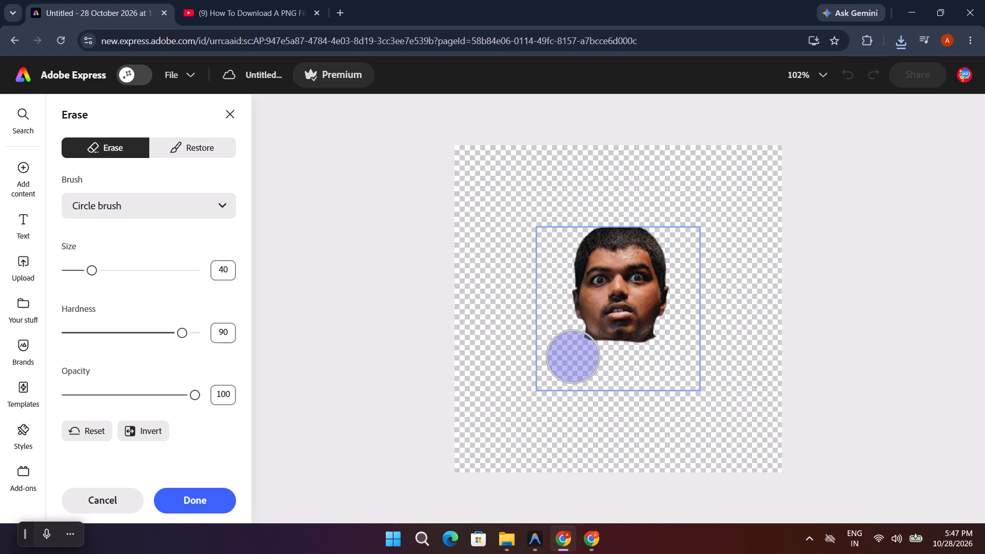
pyautogui.moveTo(573, 357); pyautogui.dragTo(671, 353)
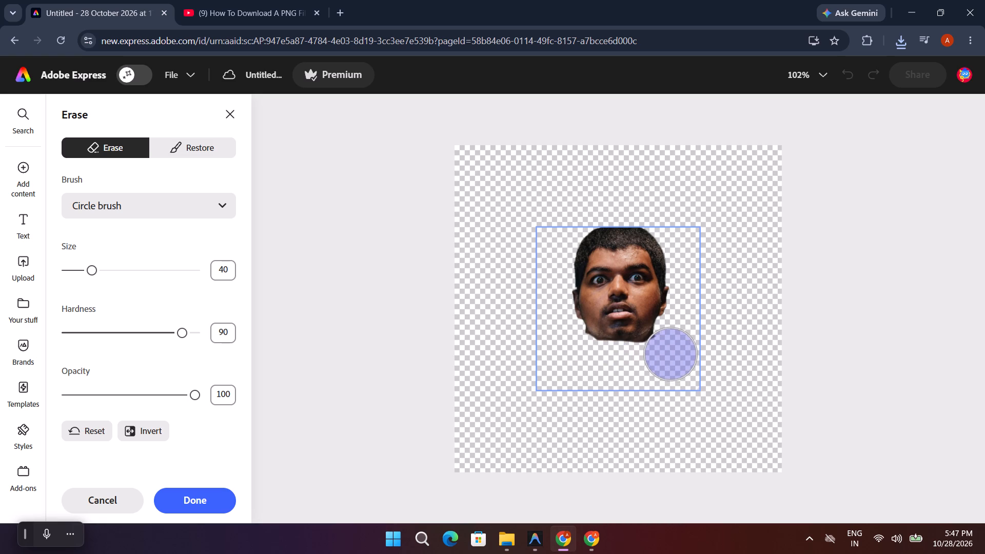
pyautogui.moveTo(671, 353); pyautogui.dragTo(666, 354)
# Restore the erased neck area just below the wide-eyed man's chin with the circle brush.
pyautogui.click(214, 146)
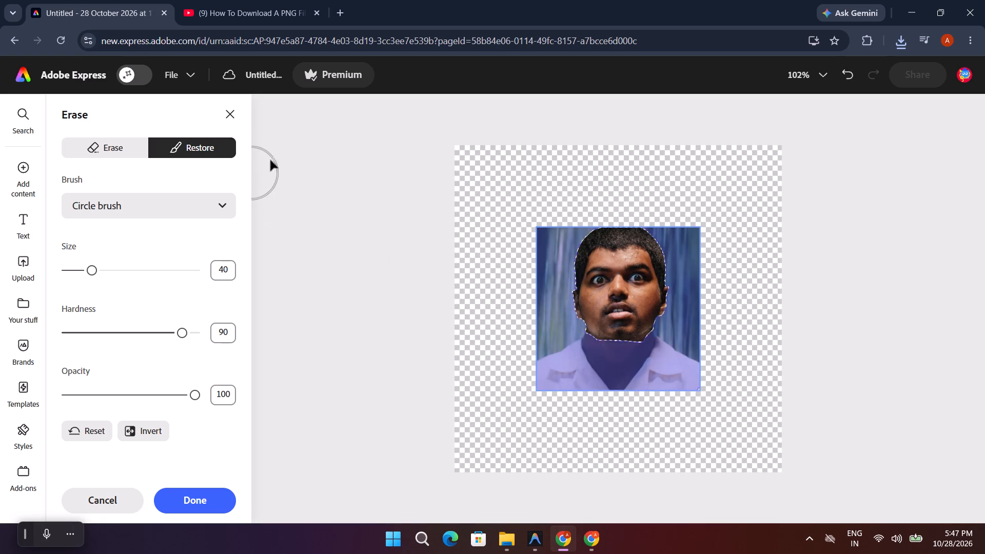
pyautogui.click(613, 347)
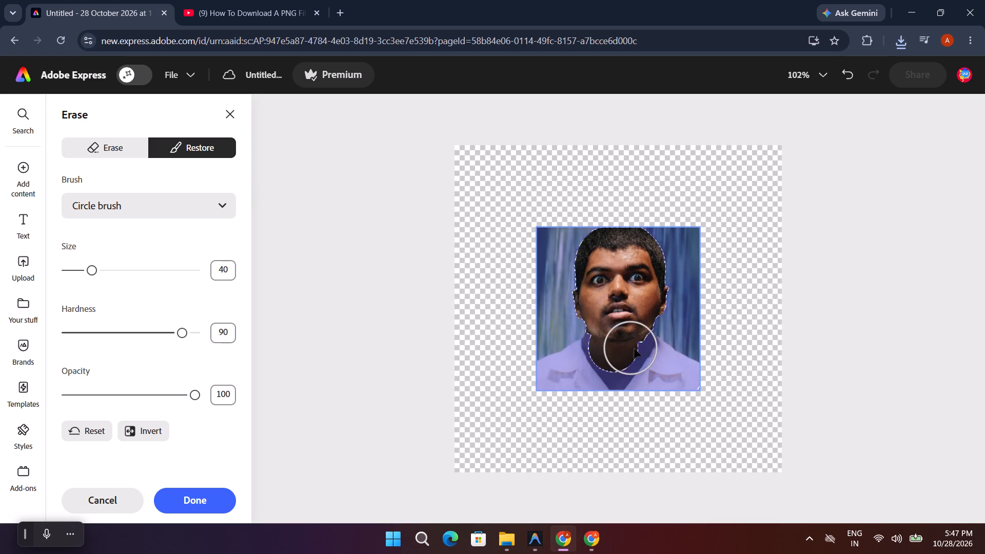
pyautogui.click(645, 344)
pyautogui.click(601, 347)
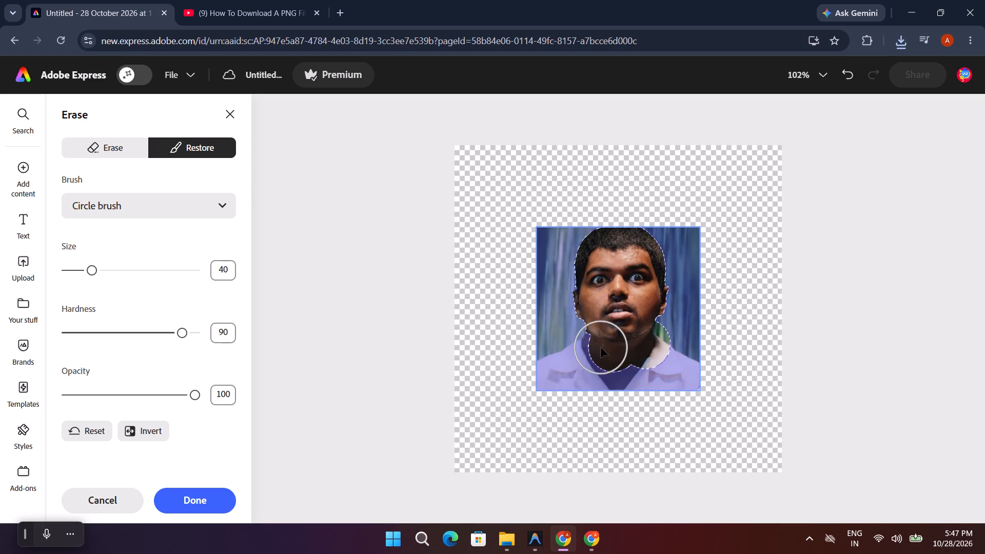
# Erase the leftover collar and green patches around the restored neck, reducing the brush size to 11 for the edges, and apply the erasing.
pyautogui.click(132, 152)
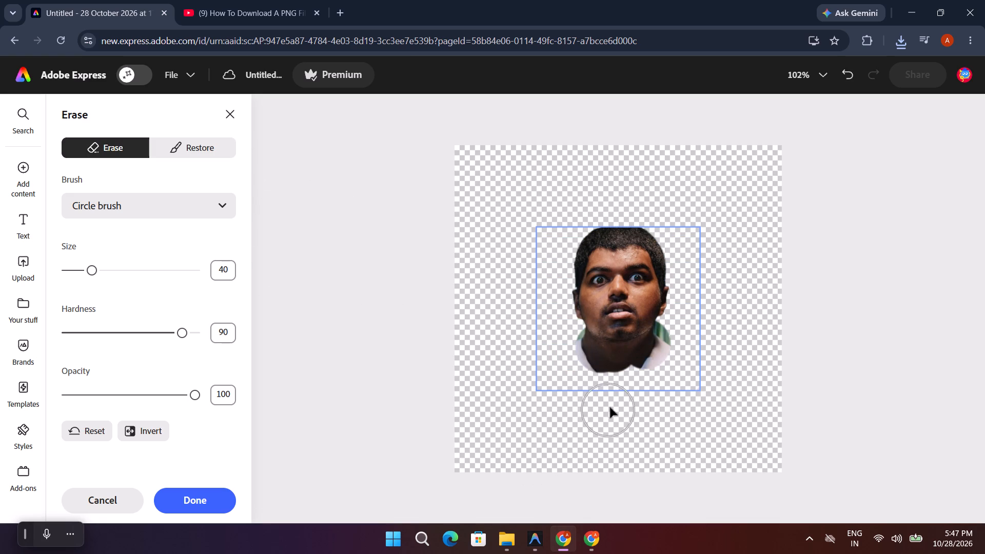
pyautogui.moveTo(595, 374); pyautogui.dragTo(657, 379)
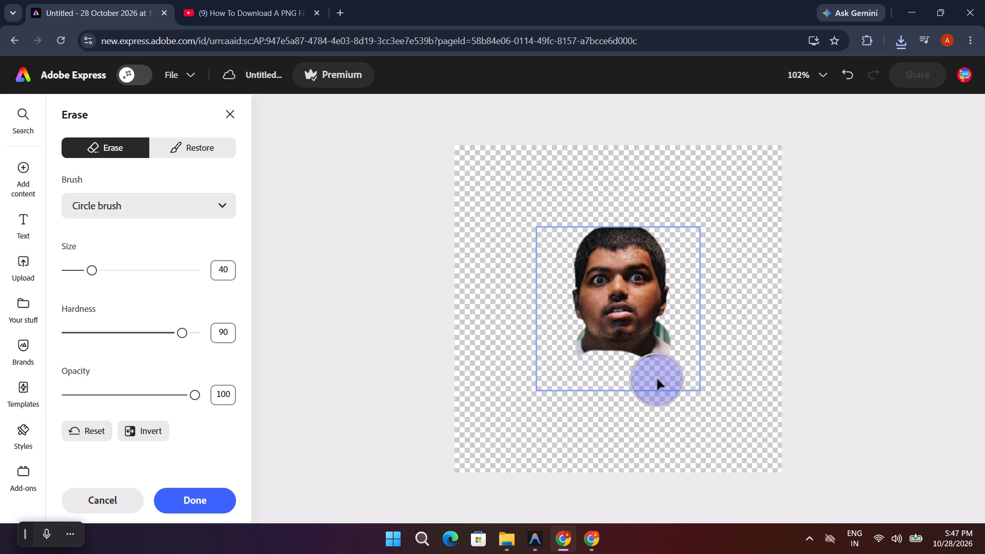
pyautogui.moveTo(657, 379); pyautogui.dragTo(666, 371)
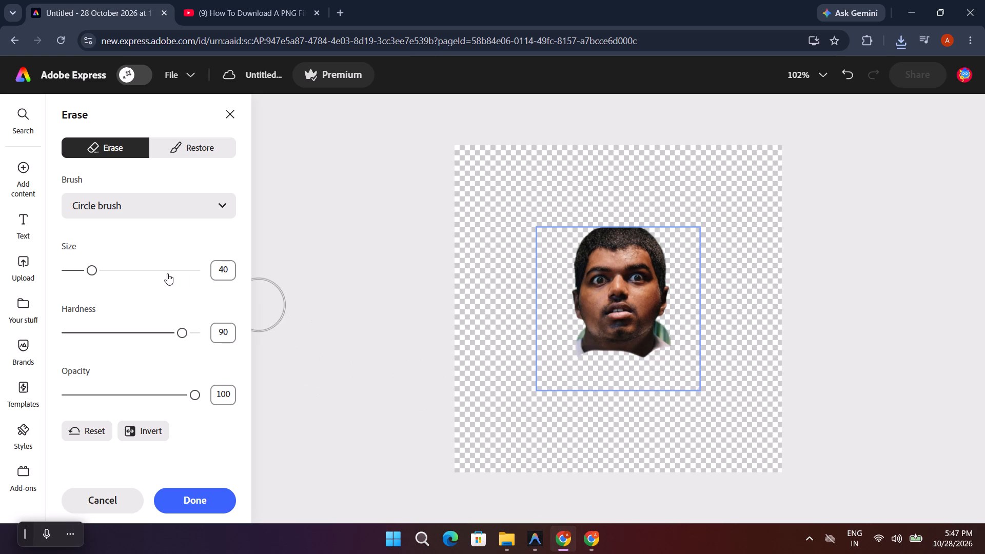
pyautogui.moveTo(91, 269); pyautogui.dragTo(69, 271)
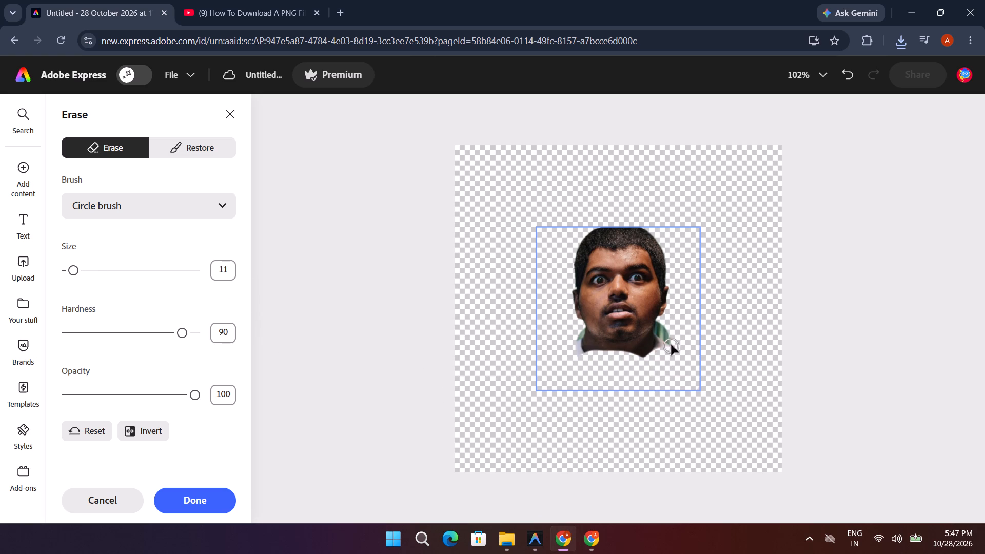
pyautogui.moveTo(671, 337); pyautogui.dragTo(665, 328)
pyautogui.moveTo(665, 328); pyautogui.dragTo(622, 370)
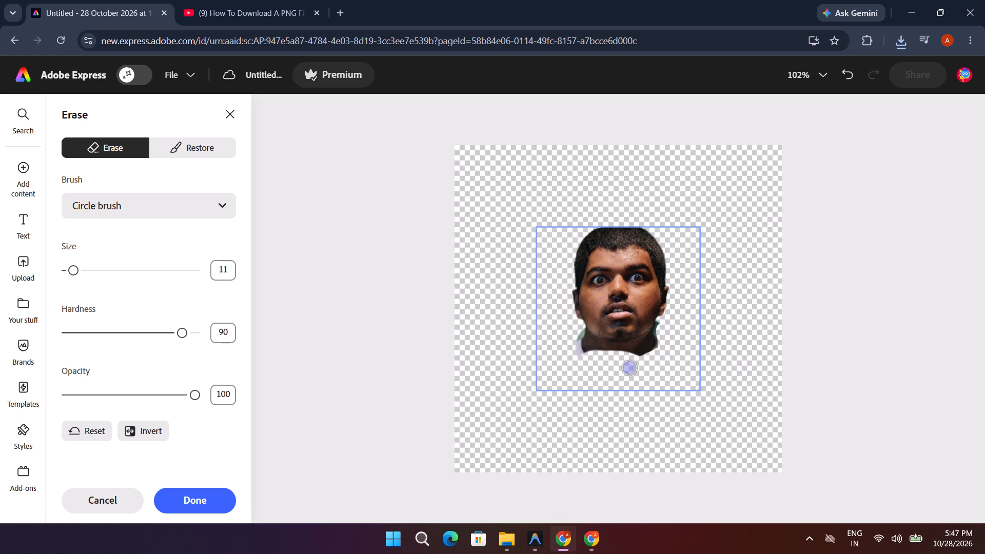
pyautogui.moveTo(622, 370); pyautogui.dragTo(610, 372)
pyautogui.moveTo(578, 337); pyautogui.dragTo(659, 348)
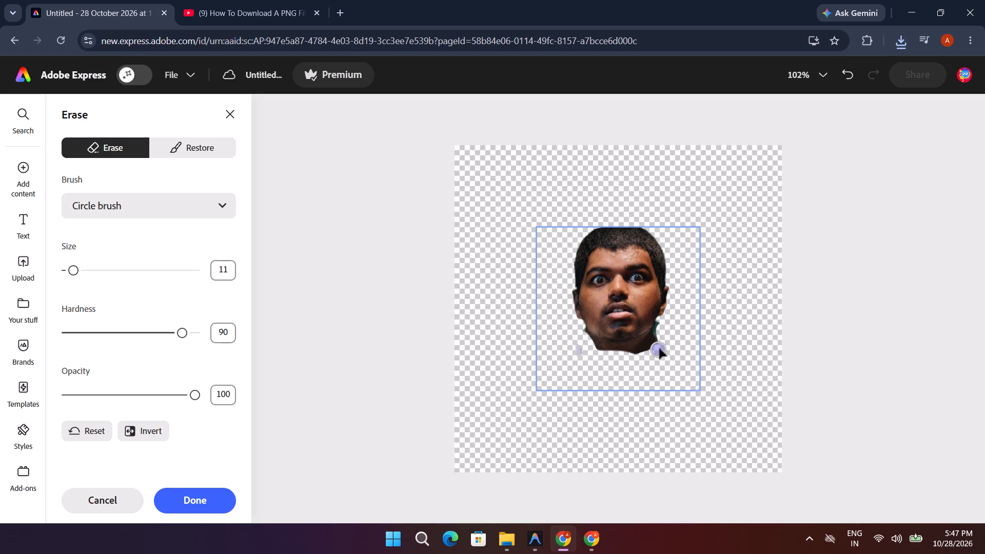
pyautogui.moveTo(659, 348); pyautogui.dragTo(613, 358)
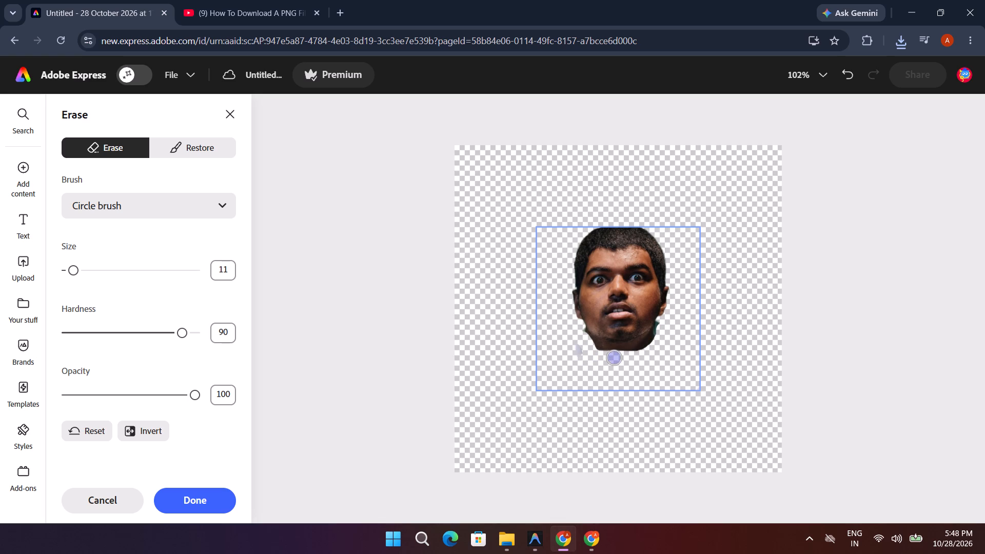
pyautogui.moveTo(613, 358); pyautogui.dragTo(640, 356)
pyautogui.click(210, 497)
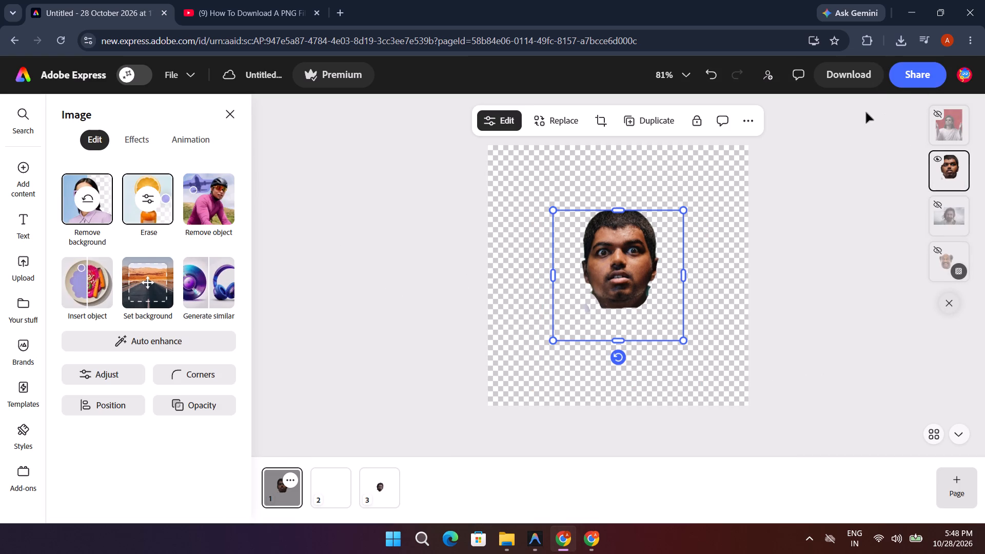
# Download only page 1, with the wide-eyed man's head, as a Transparent PNG at size 1.
pyautogui.click(853, 78)
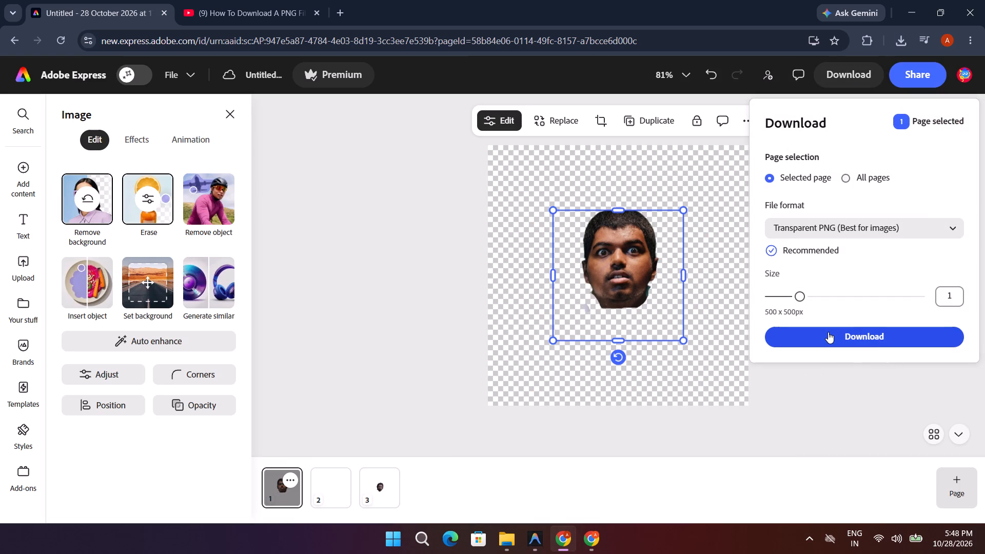
pyautogui.click(803, 337)
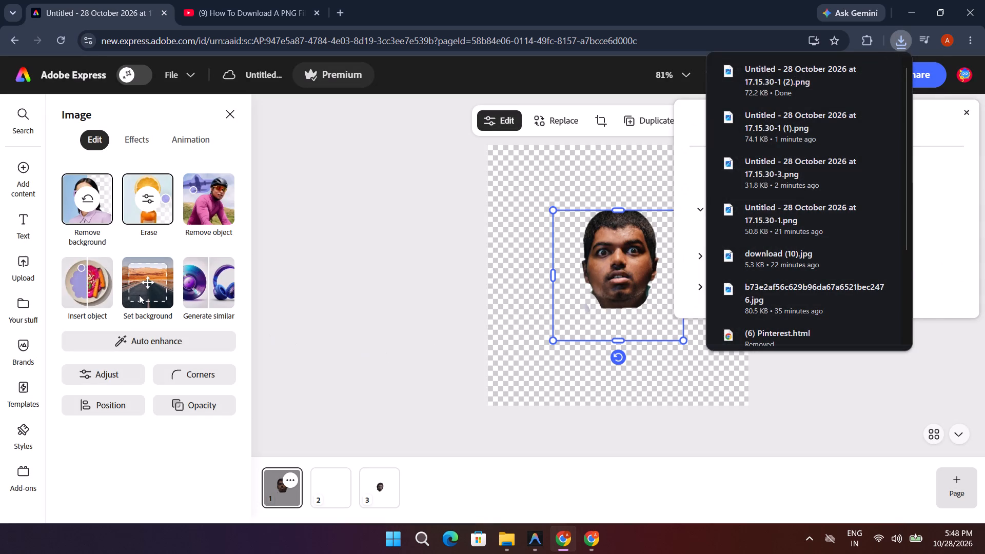
pyautogui.click(282, 497)
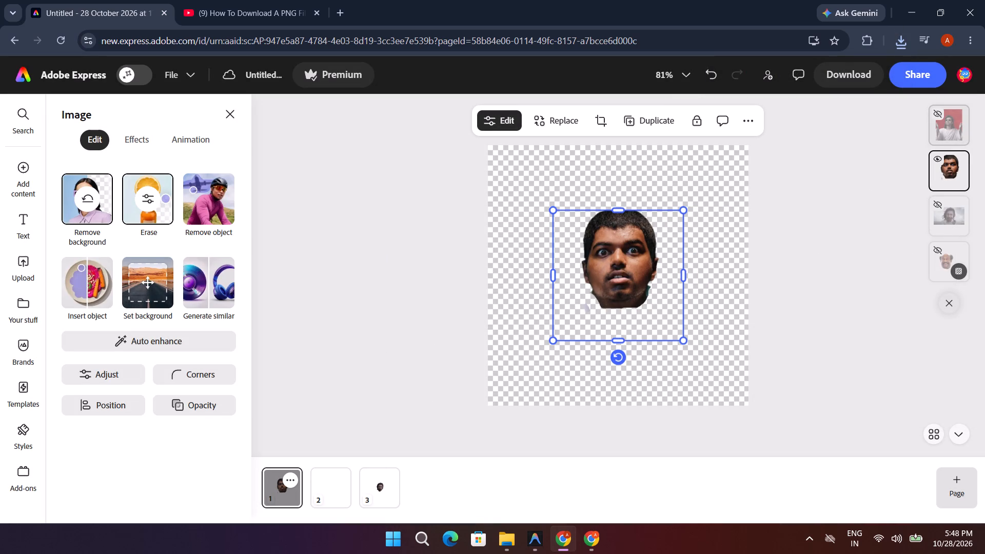
# On page 1, hide the wide-eyed man's layer and show the long-haired man in sunglasses against the red background.
pyautogui.click(937, 160)
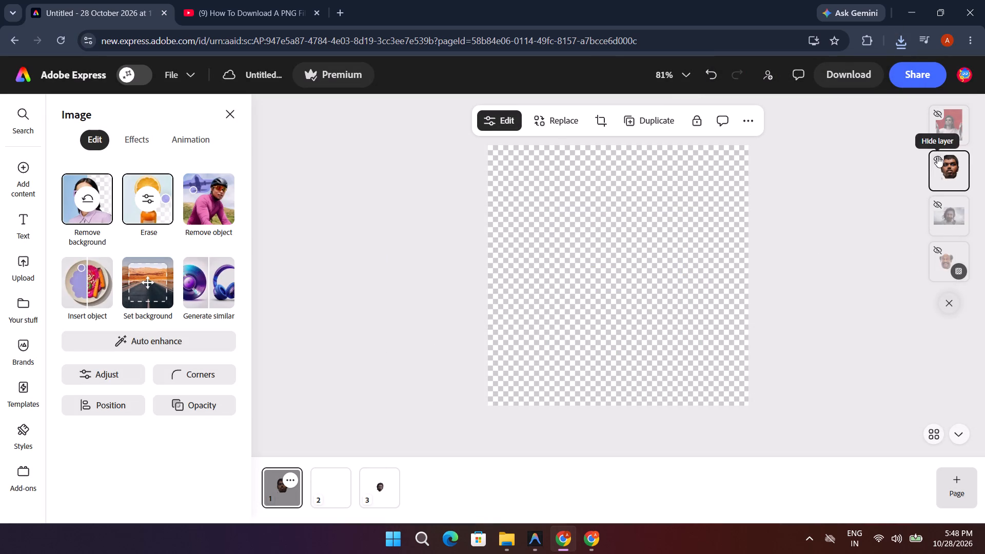
pyautogui.click(939, 114)
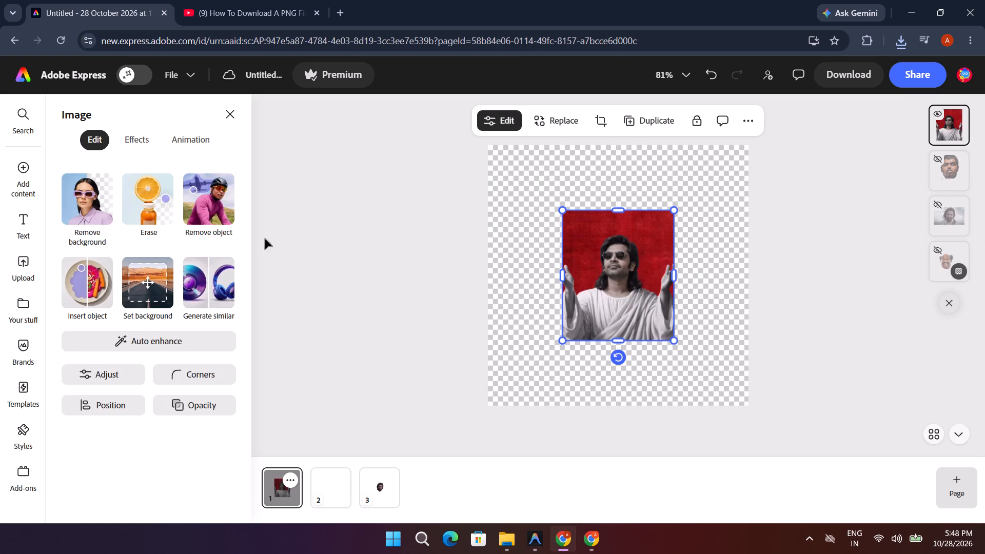
# Remove the red background from the image of the long-haired man in sunglasses.
pyautogui.click(619, 256)
pyautogui.click(71, 188)
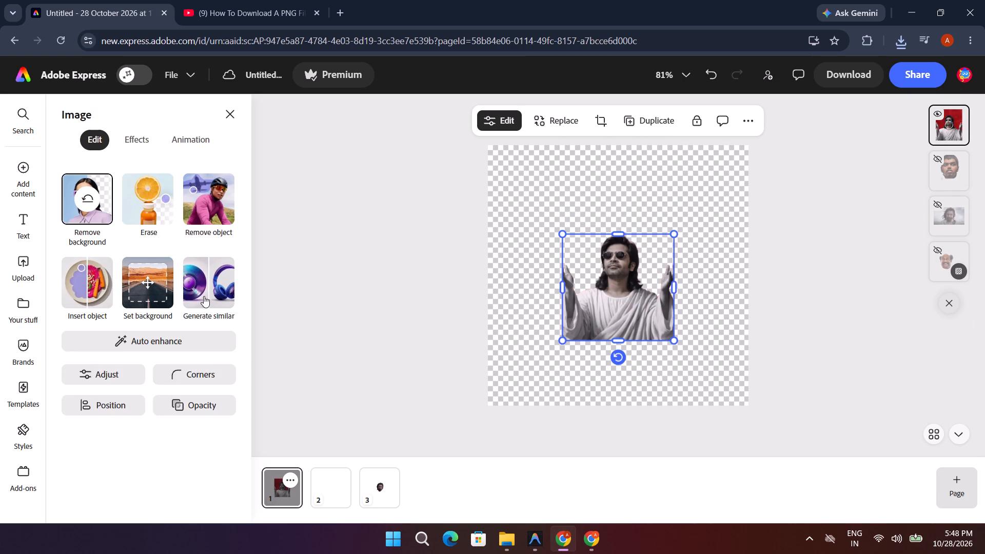
# Erase the hands, robe, neck and lower hair of the long-haired man in sunglasses, keeping only his head, and apply the erasing.
pyautogui.click(144, 215)
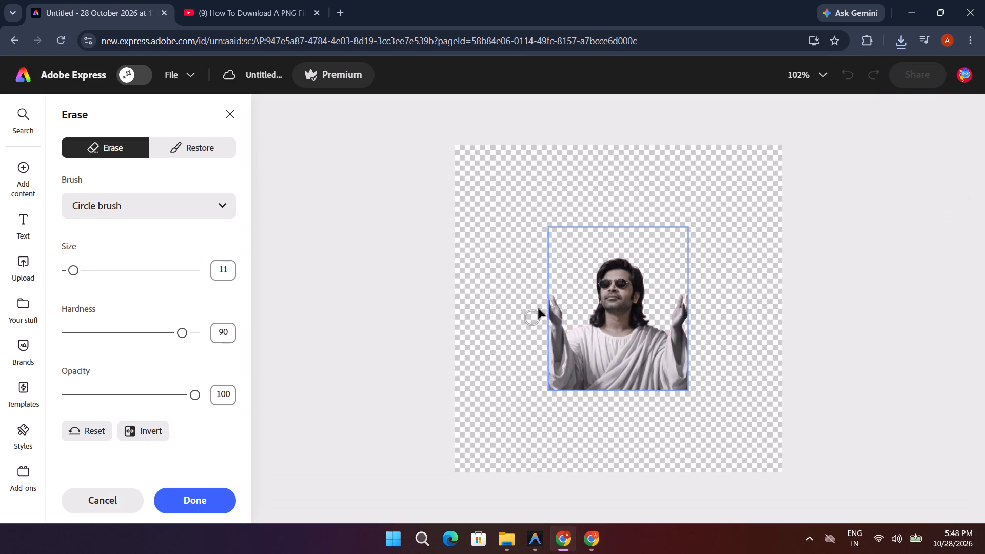
pyautogui.moveTo(553, 299); pyautogui.dragTo(584, 331)
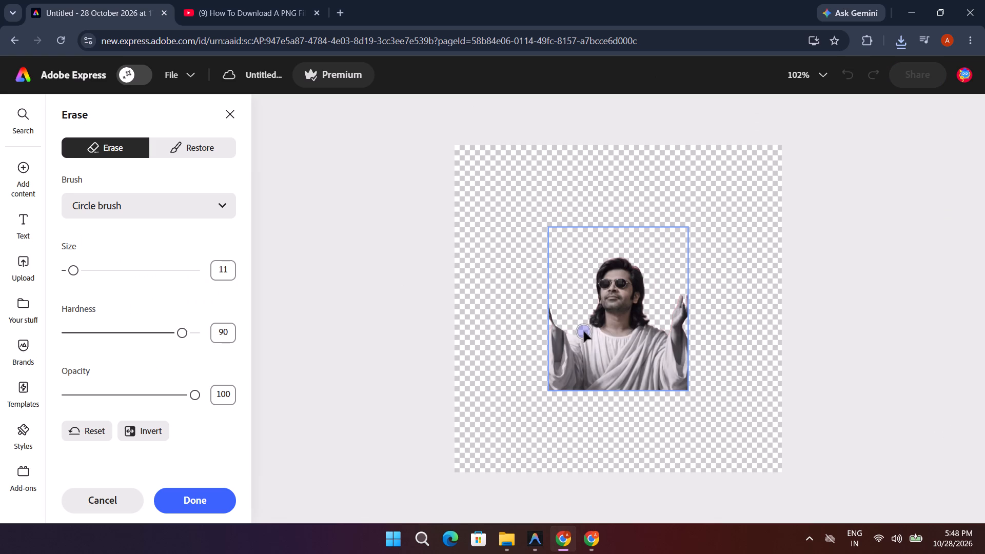
pyautogui.moveTo(584, 331); pyautogui.dragTo(682, 299)
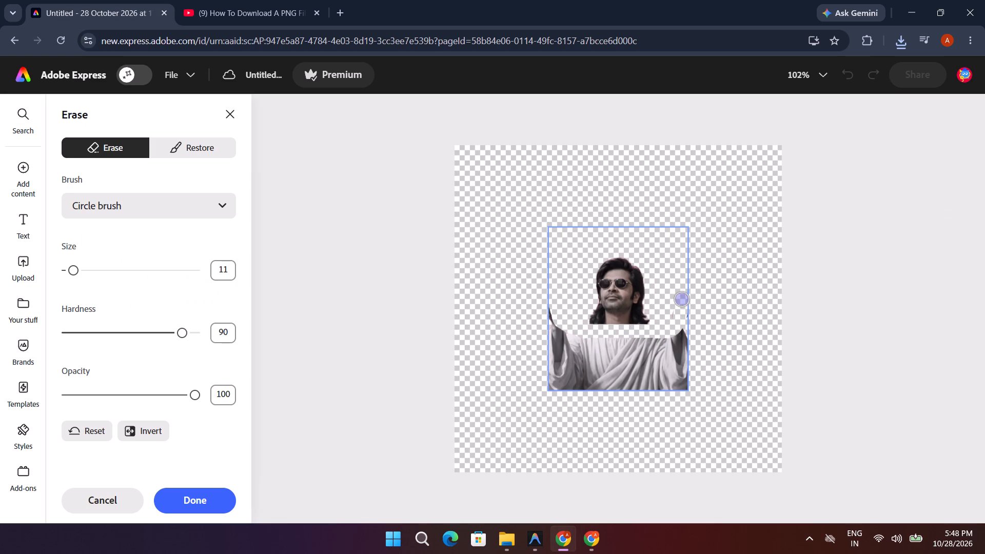
pyautogui.moveTo(682, 299); pyautogui.dragTo(536, 357)
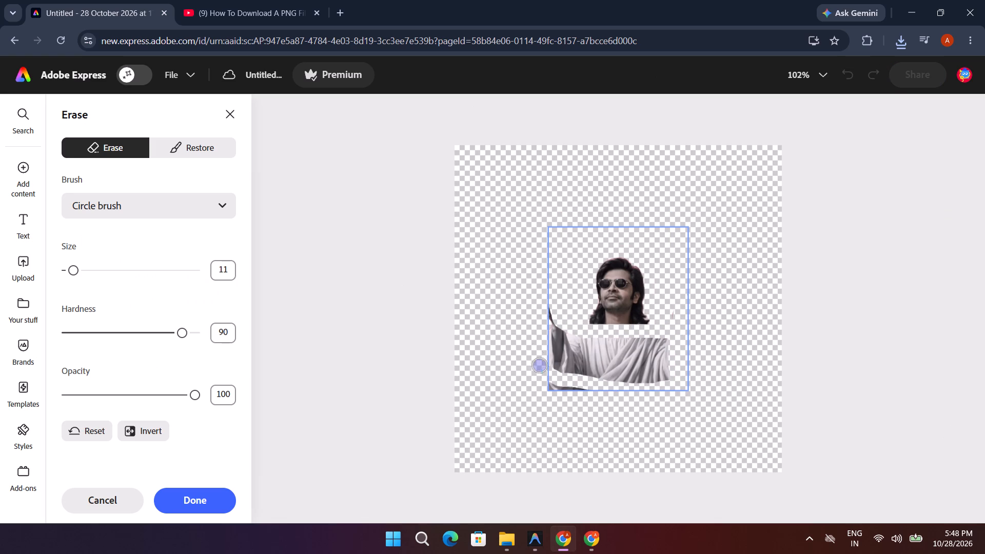
pyautogui.moveTo(536, 357); pyautogui.dragTo(652, 343)
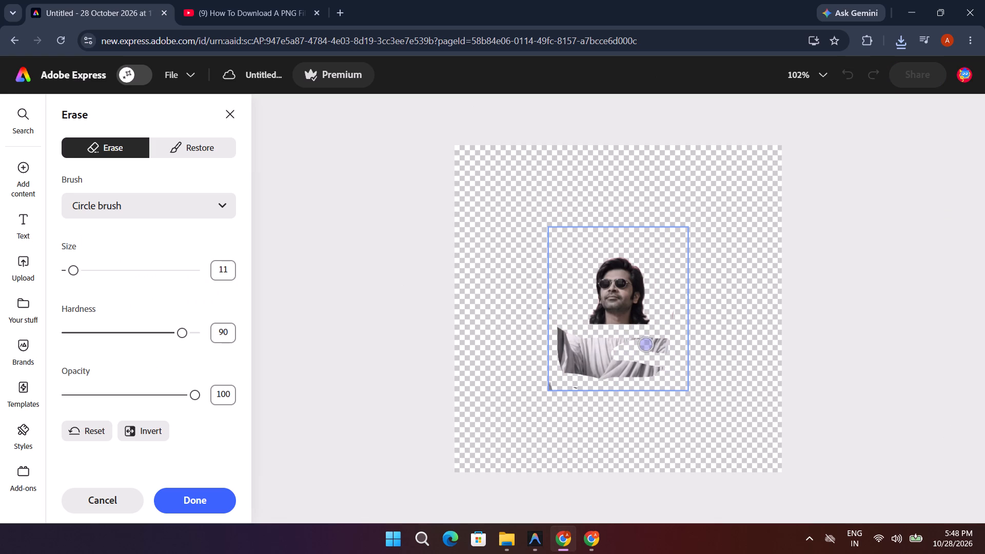
pyautogui.moveTo(652, 343); pyautogui.dragTo(612, 355)
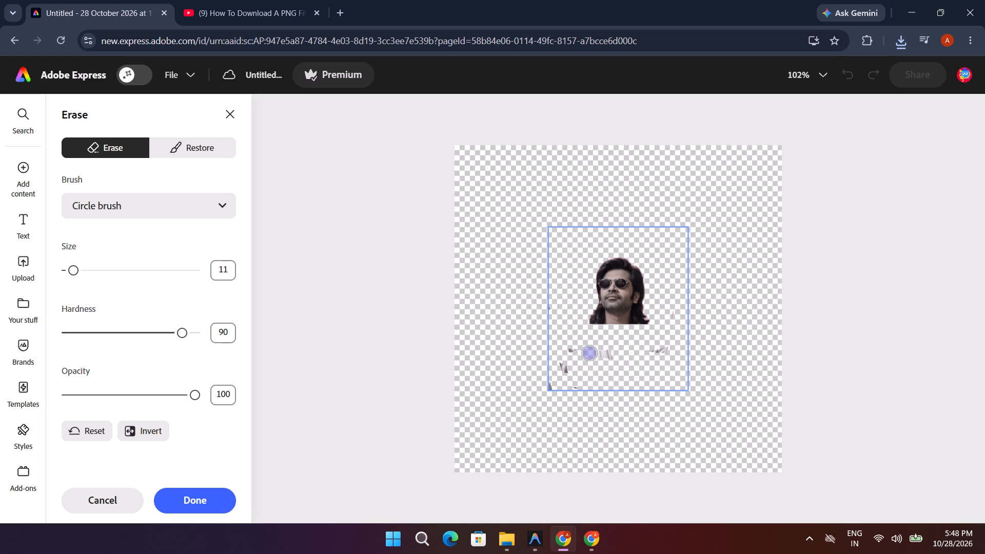
pyautogui.moveTo(612, 355); pyautogui.dragTo(666, 327)
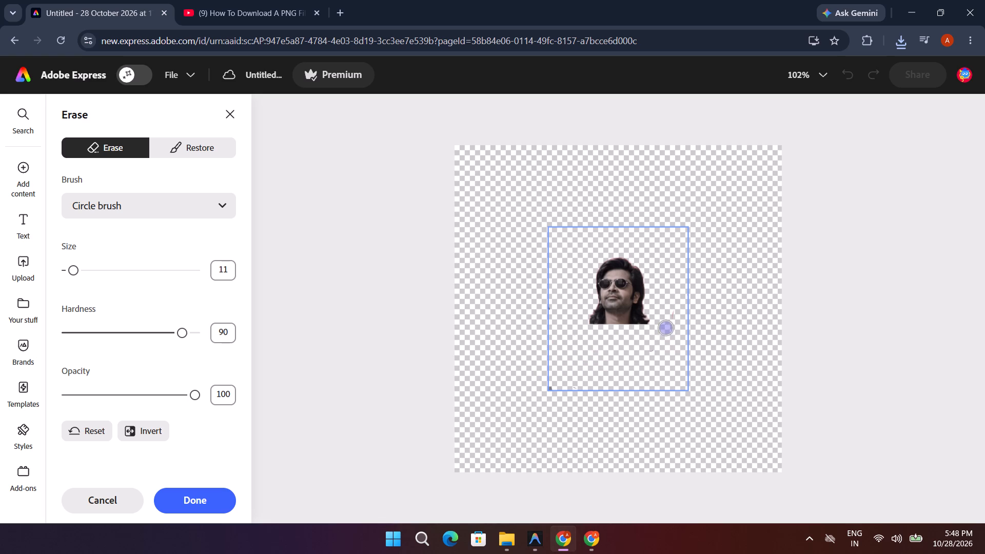
pyautogui.moveTo(666, 327); pyautogui.dragTo(585, 323)
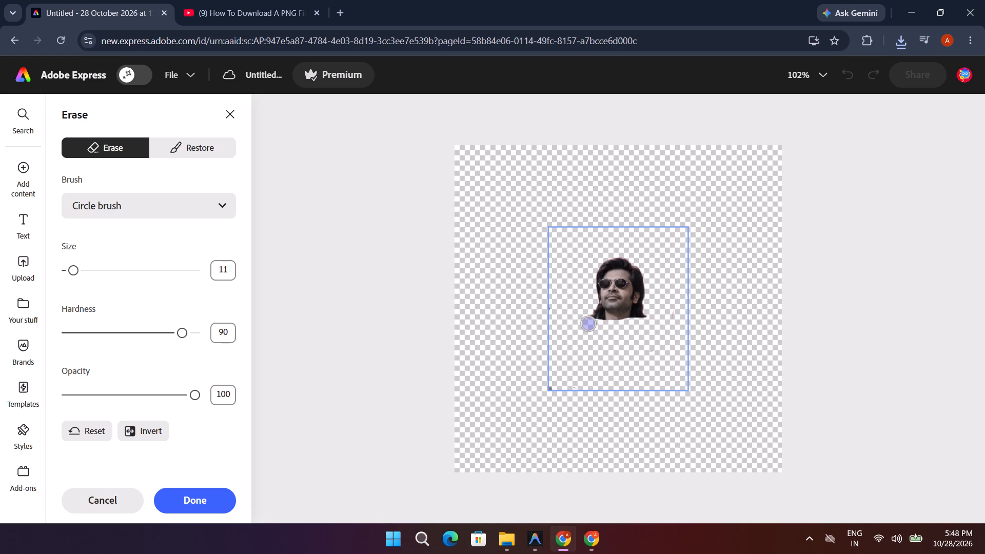
pyautogui.moveTo(585, 323); pyautogui.dragTo(648, 312)
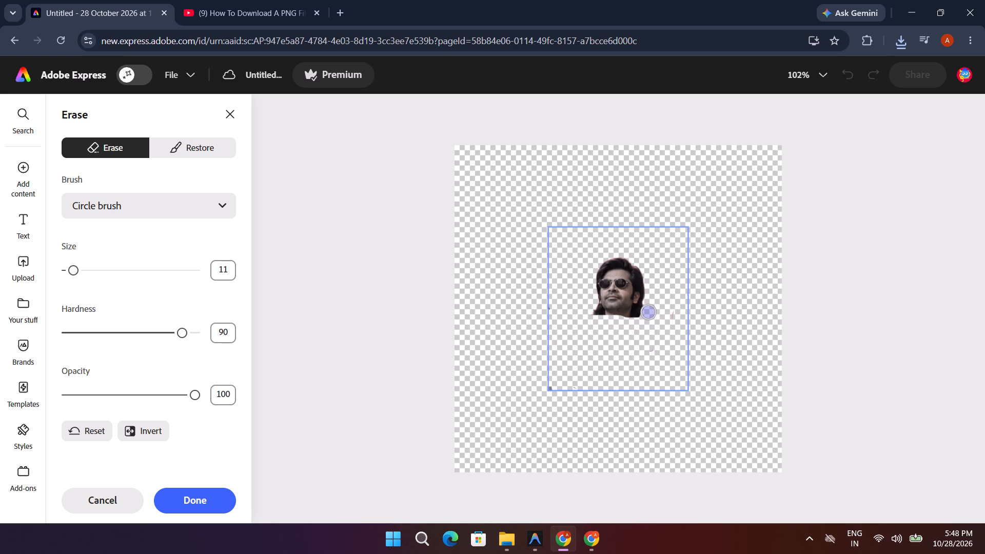
pyautogui.moveTo(648, 312); pyautogui.dragTo(619, 340)
pyautogui.moveTo(590, 308); pyautogui.dragTo(595, 321)
pyautogui.click(646, 314)
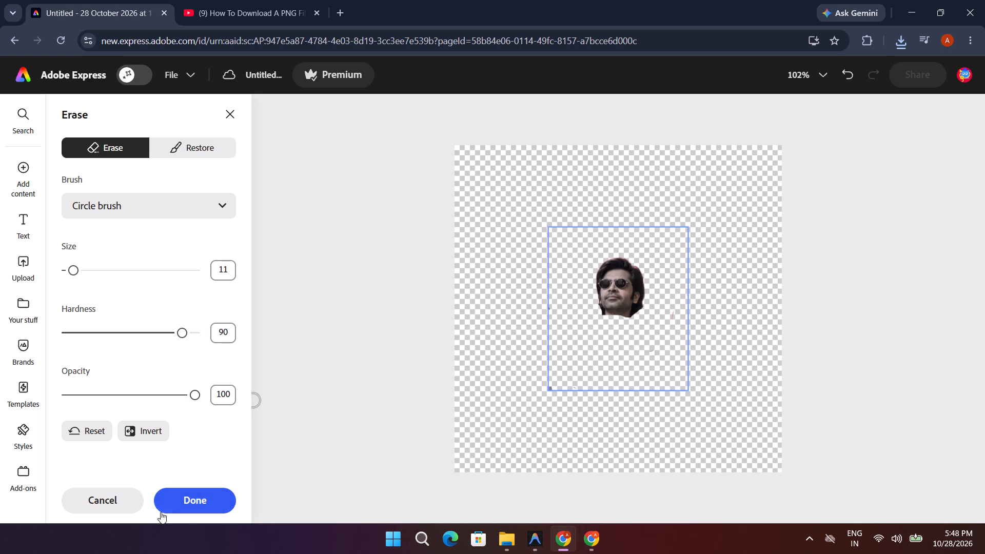
pyautogui.click(196, 502)
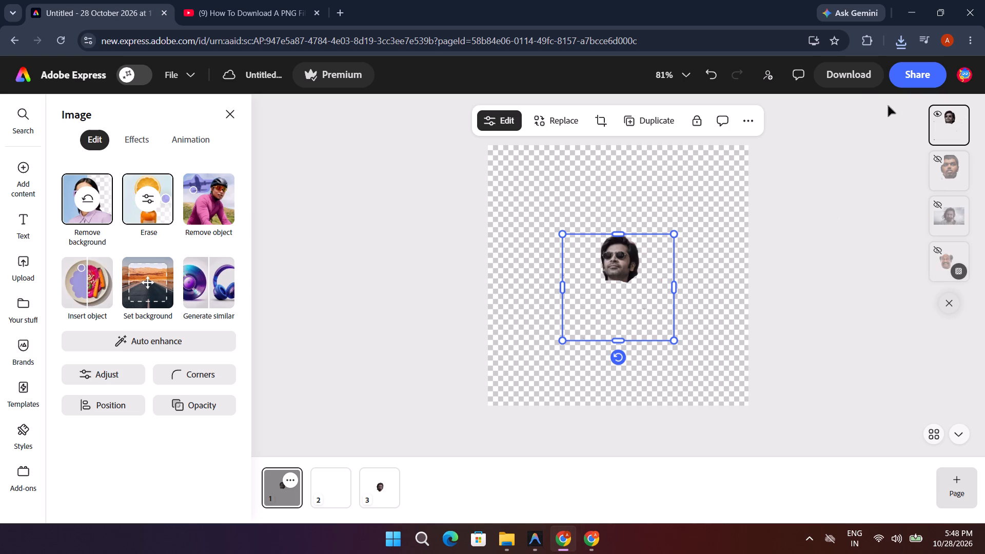
# Download only page 1, with the head in sunglasses, as a Transparent PNG at size 1.
pyautogui.click(851, 81)
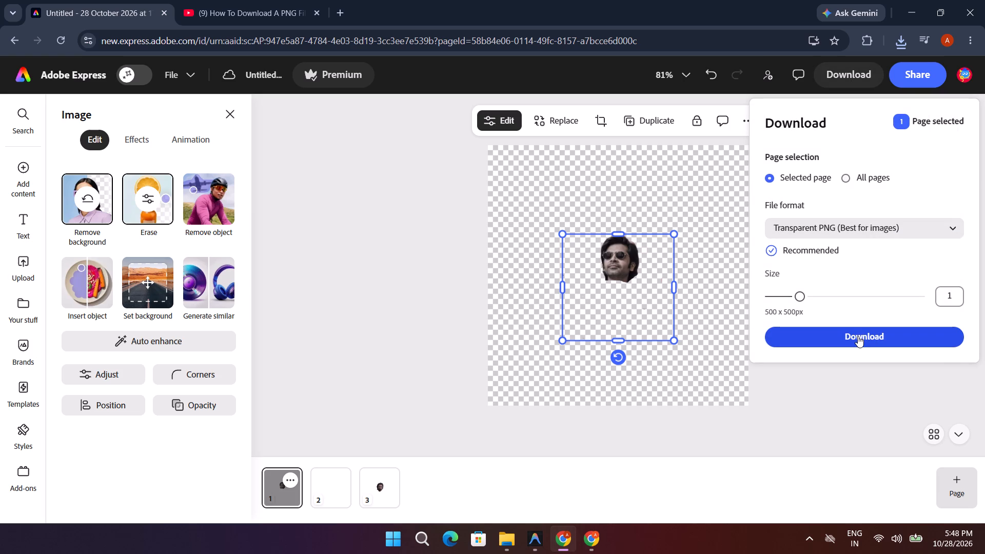
pyautogui.click(858, 336)
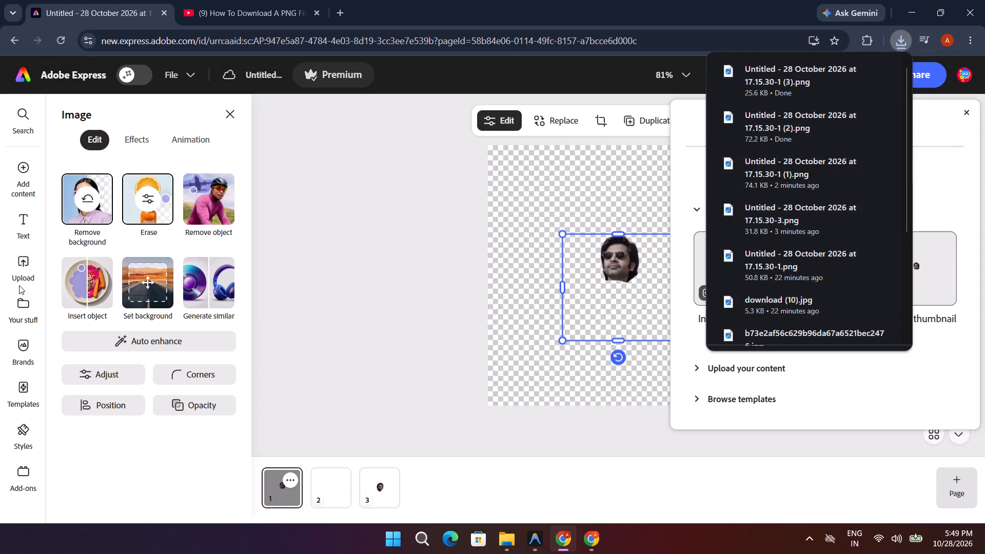
# Upload the image download (9) from the Downloads folder onto page 1.
pyautogui.scroll(5, 19, 286)
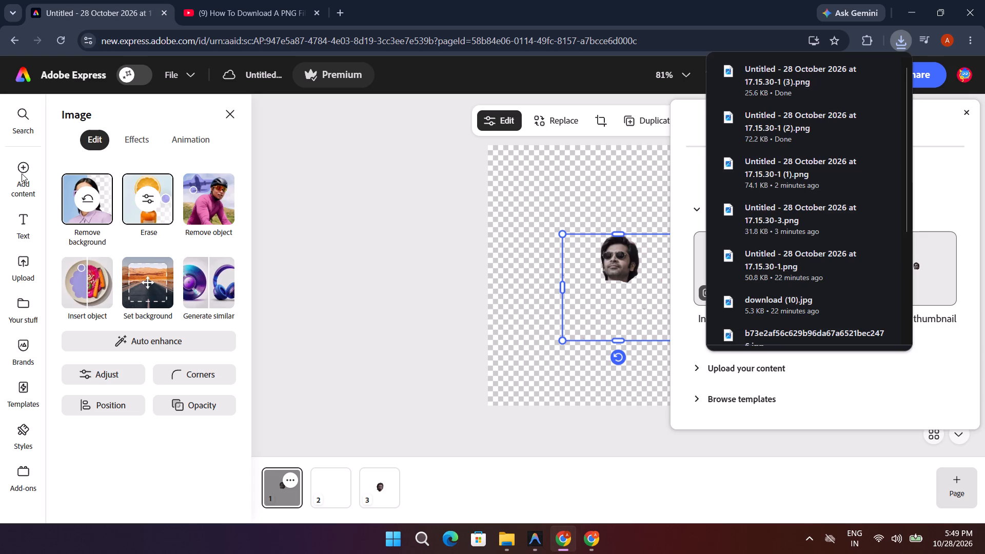
pyautogui.click(22, 173)
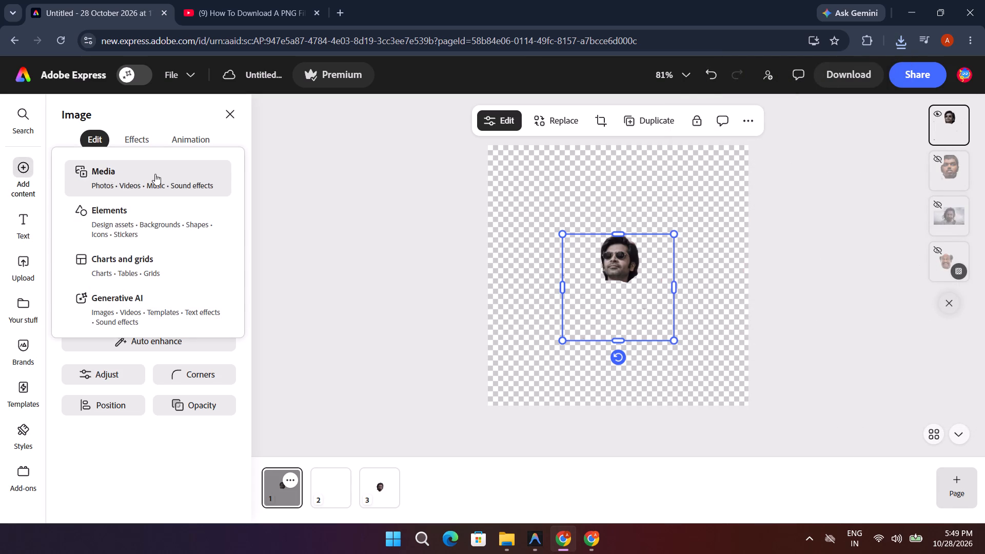
pyautogui.click(155, 174)
pyautogui.click(122, 168)
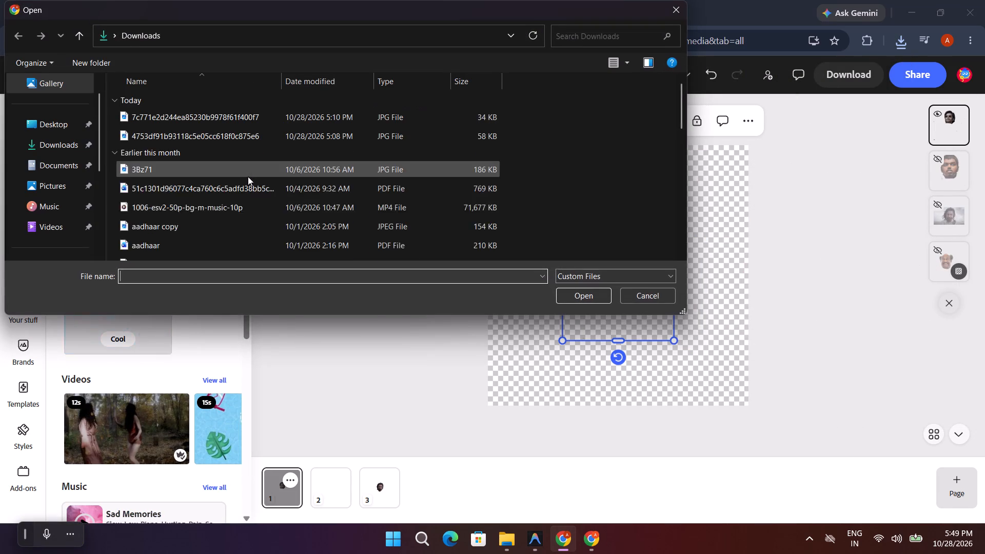
pyautogui.click(210, 175)
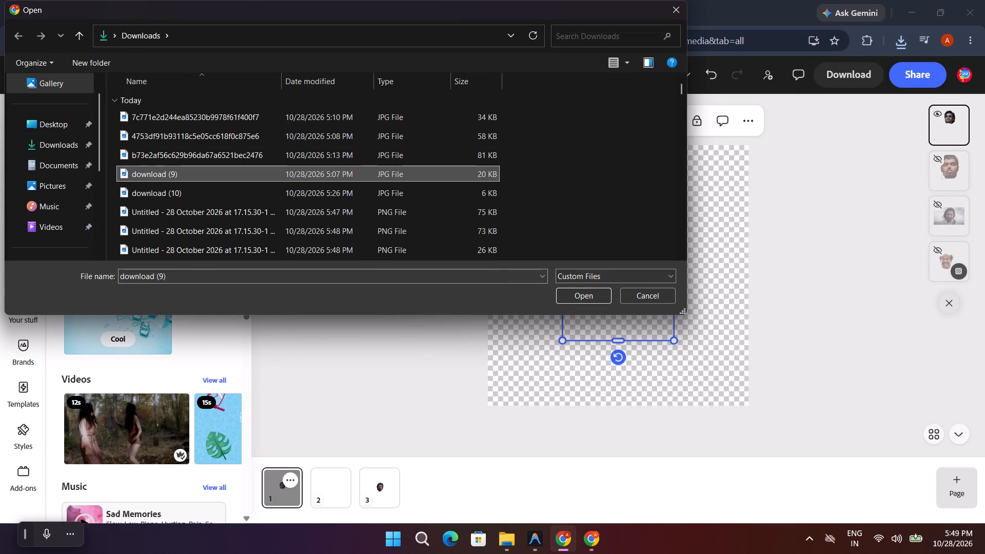
pyautogui.click(577, 296)
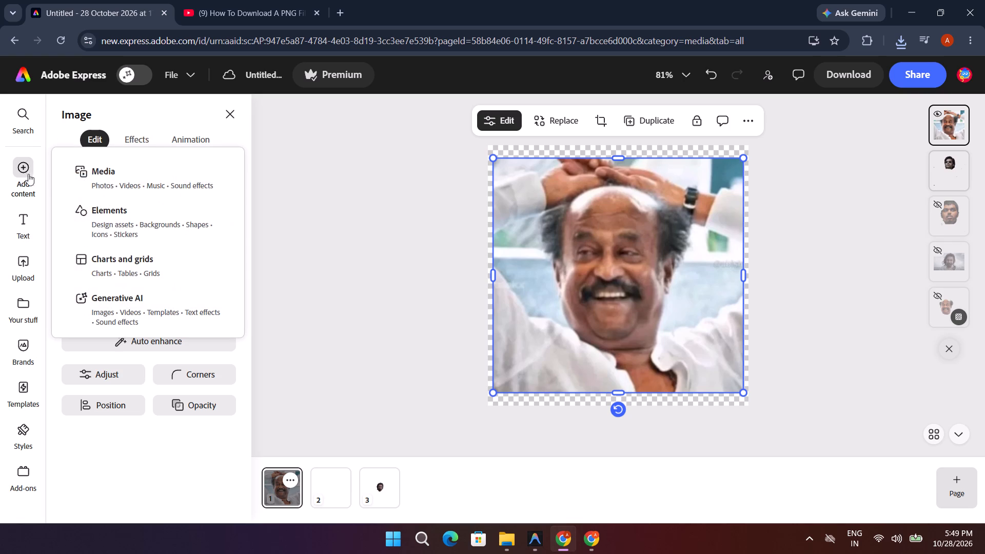
# Upload the image download (10) from the Downloads folder onto page 1.
pyautogui.click(142, 177)
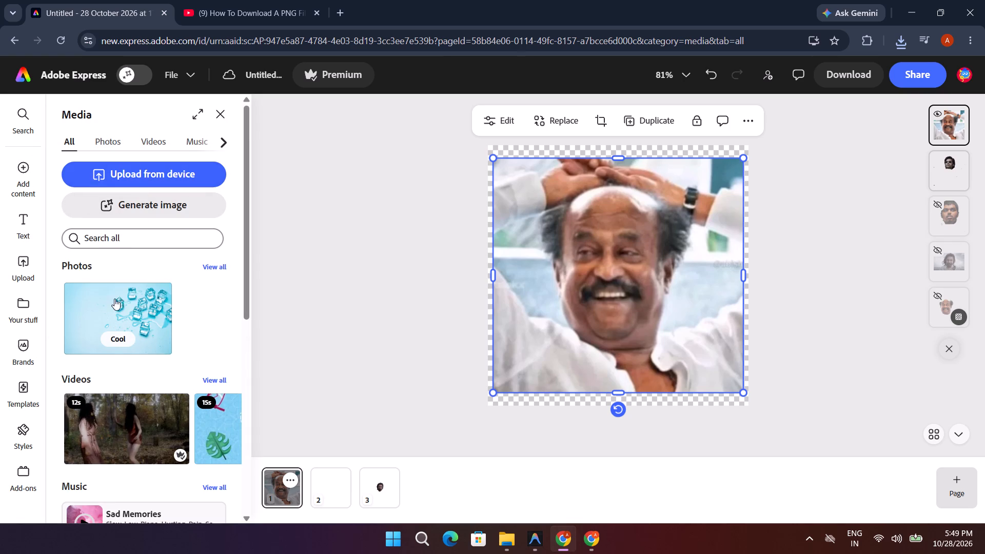
pyautogui.click(133, 175)
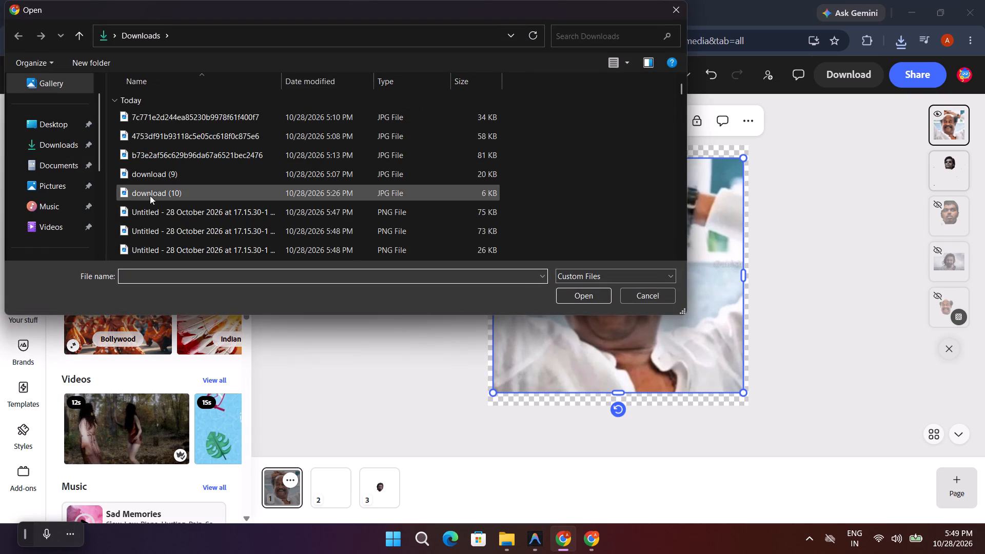
pyautogui.click(164, 192)
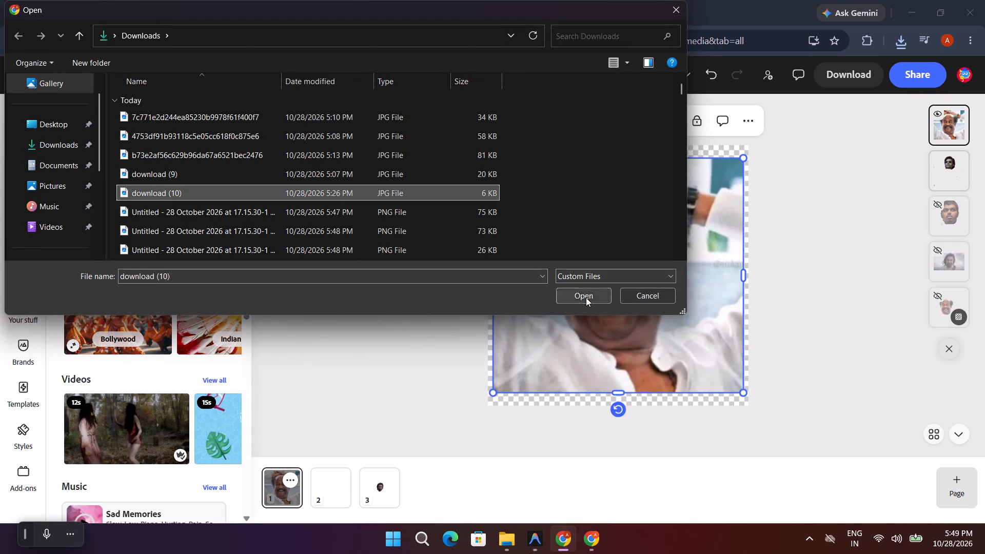
pyautogui.click(586, 298)
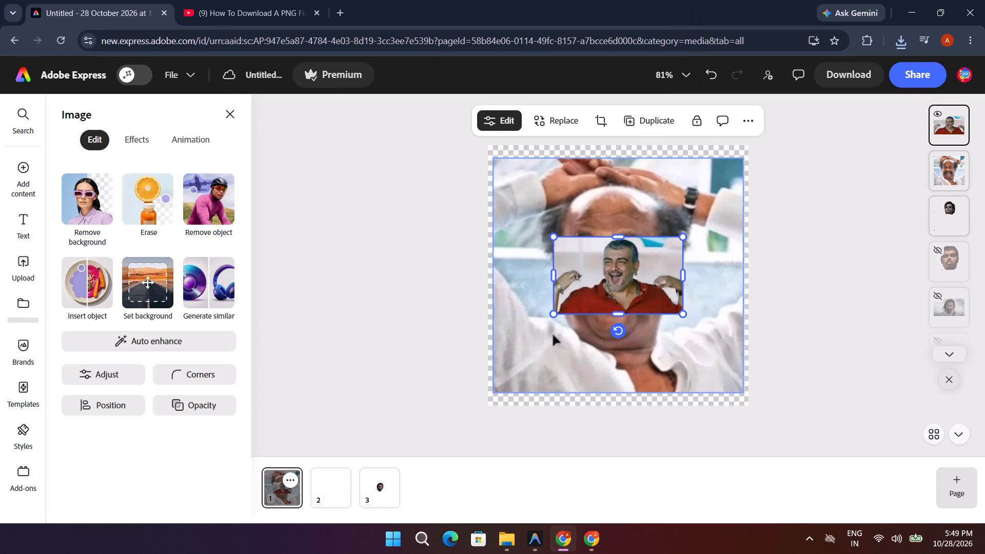
# Remove the background from the laughing man in the red shirt and hide the balding man's and sunglasses head's layers.
pyautogui.click(943, 162)
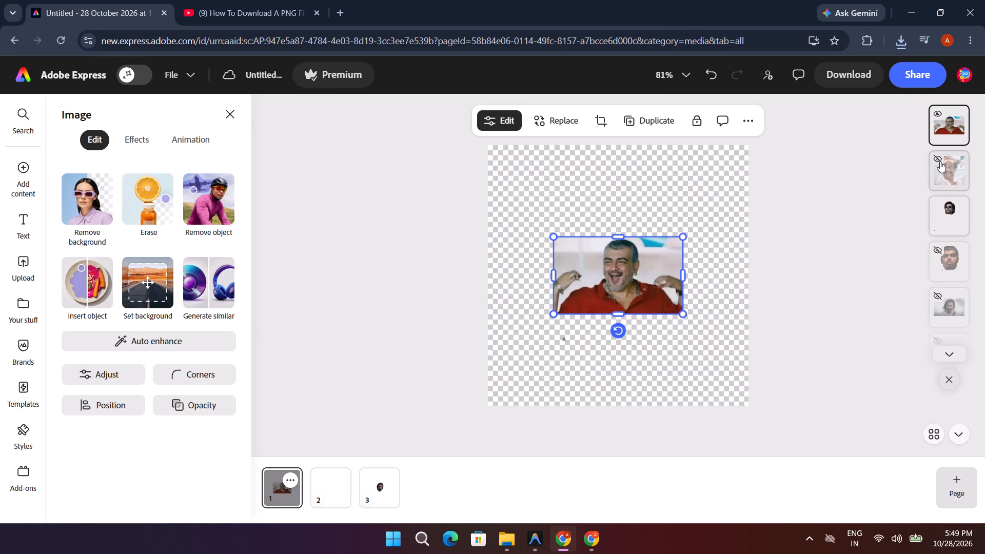
pyautogui.click(92, 191)
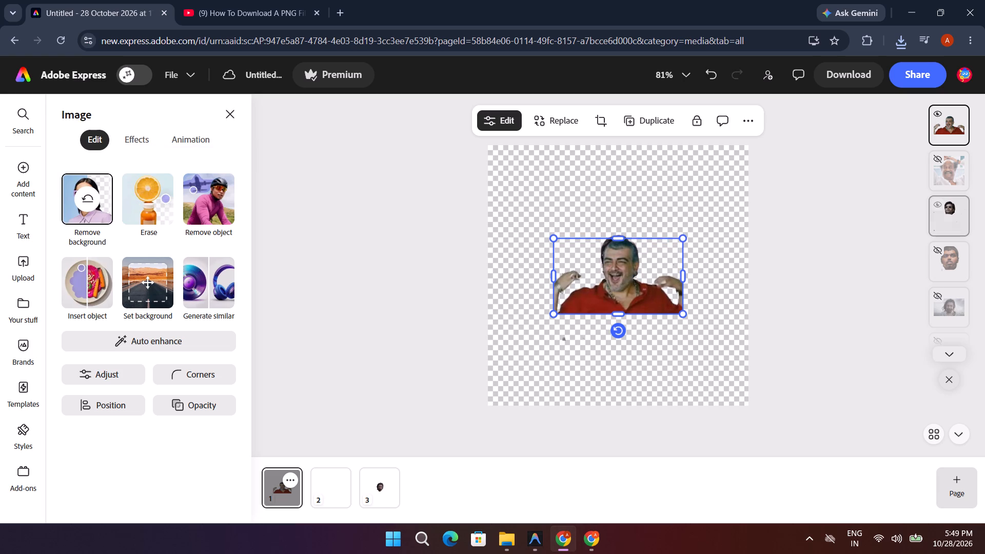
pyautogui.click(932, 210)
# Erase the laughing man's arms, red shirt, neck and stray specks with the size 11 circle brush, keeping only his head.
pyautogui.click(156, 215)
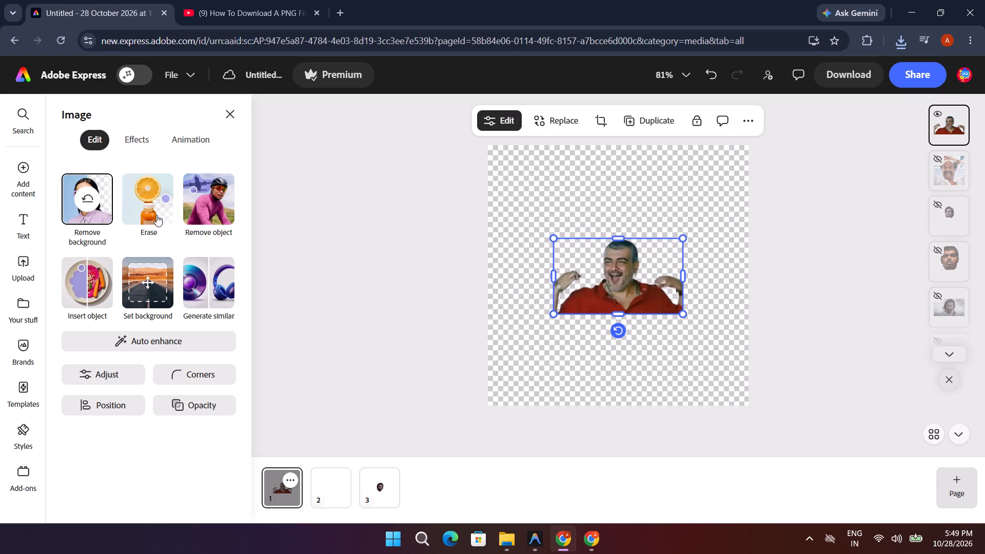
pyautogui.moveTo(656, 300); pyautogui.dragTo(684, 314)
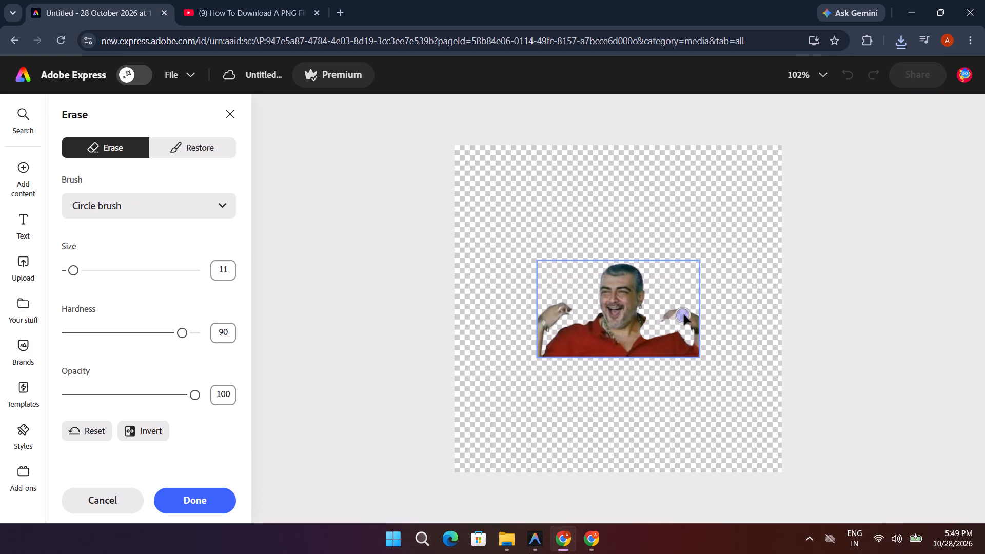
pyautogui.moveTo(684, 314); pyautogui.dragTo(656, 358)
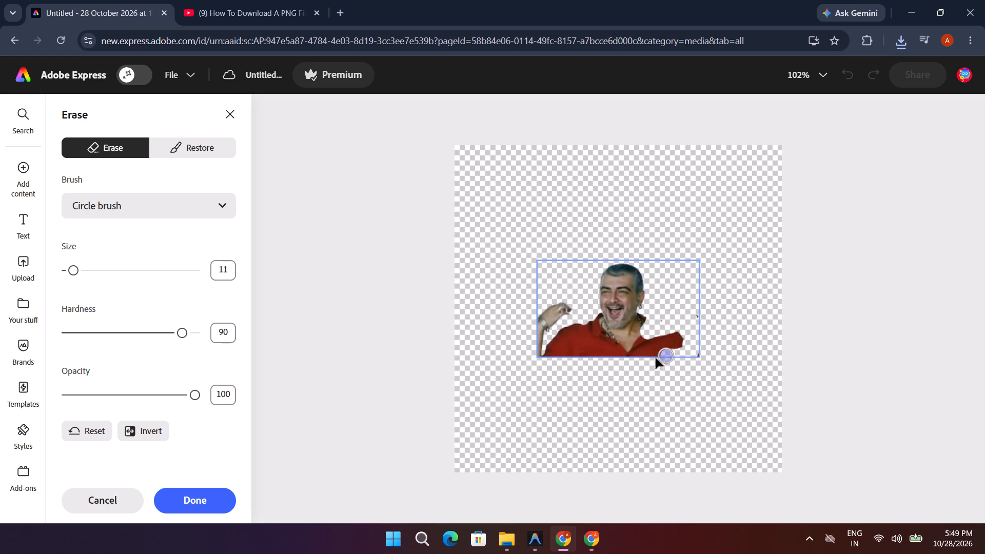
pyautogui.moveTo(656, 358); pyautogui.dragTo(561, 328)
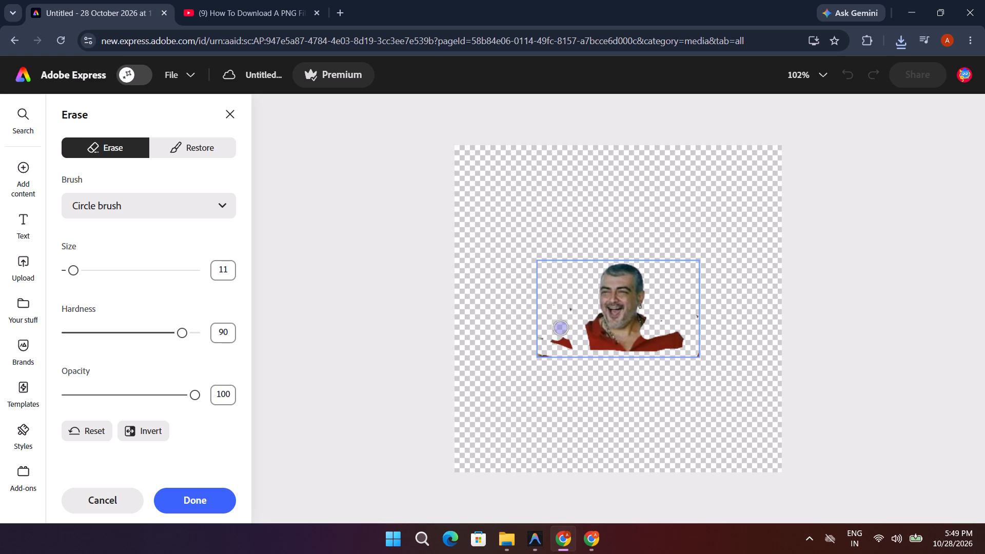
pyautogui.moveTo(561, 328); pyautogui.dragTo(705, 320)
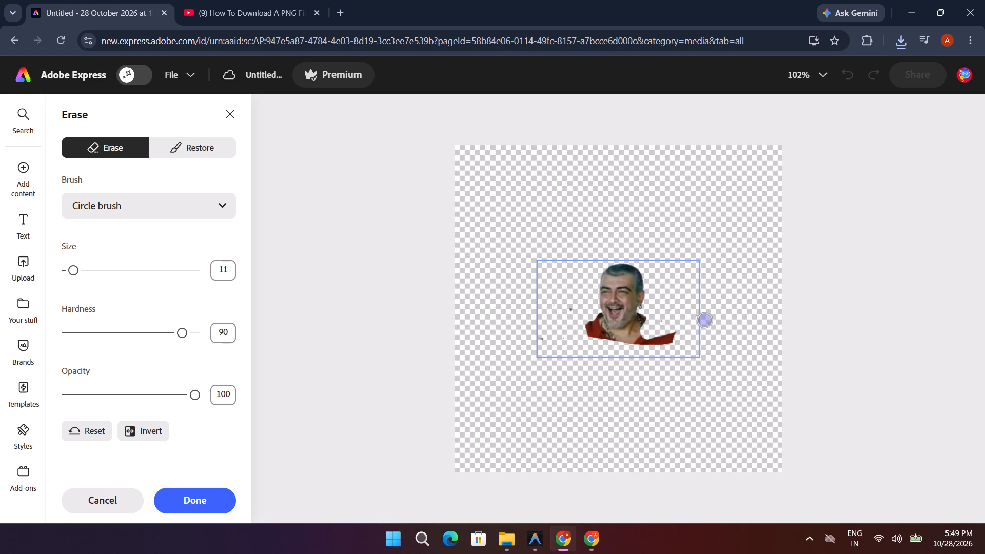
pyautogui.moveTo(705, 320); pyautogui.dragTo(702, 301)
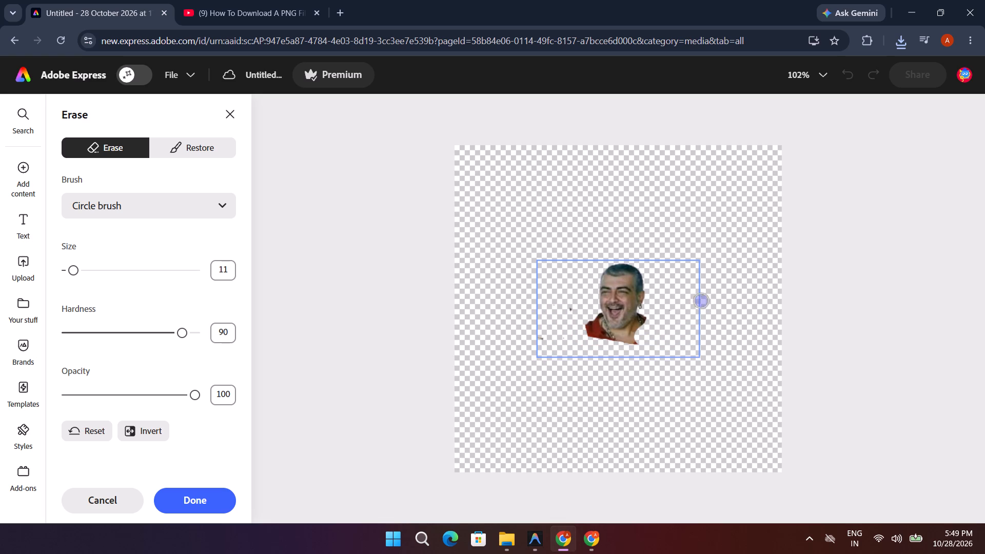
pyautogui.moveTo(702, 301); pyautogui.dragTo(543, 343)
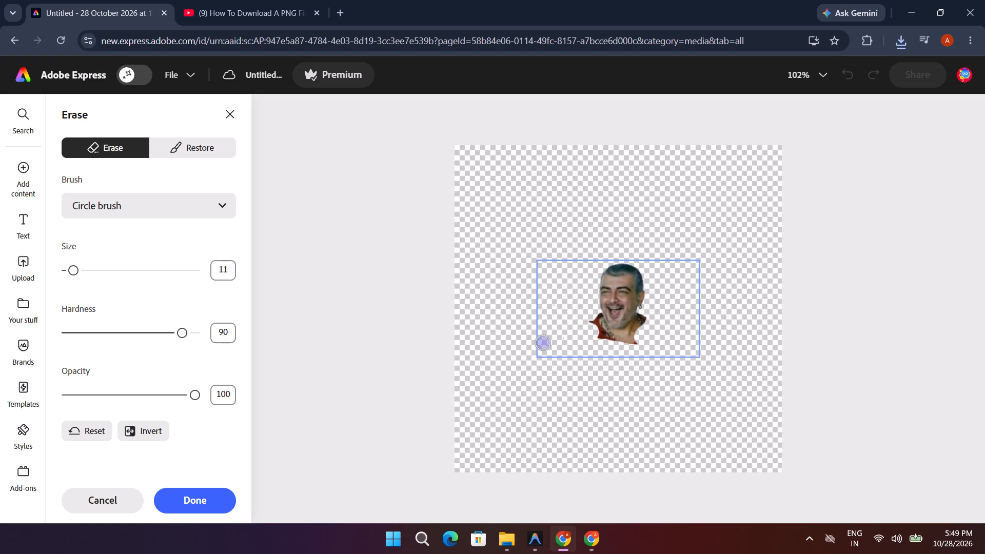
pyautogui.moveTo(543, 343); pyautogui.dragTo(647, 332)
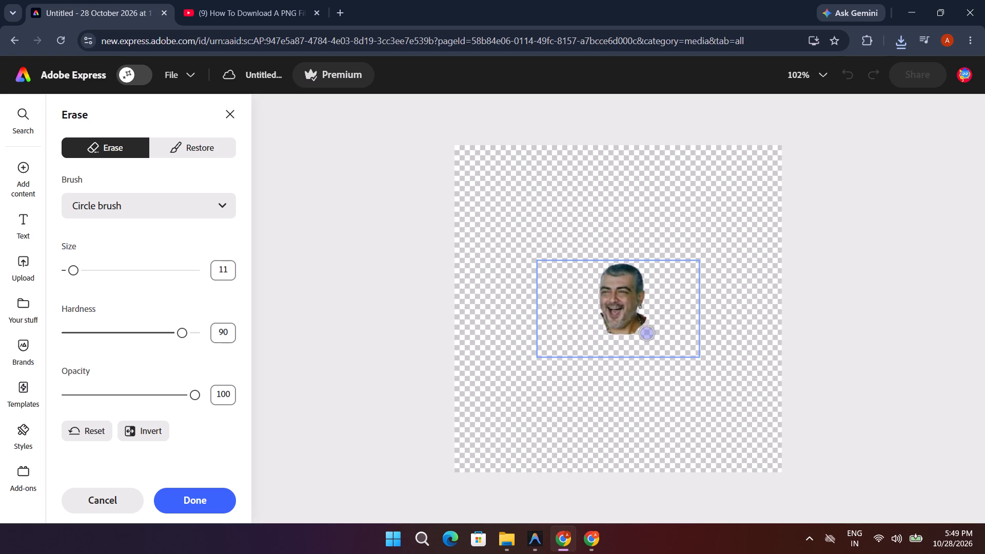
pyautogui.moveTo(647, 332); pyautogui.dragTo(608, 338)
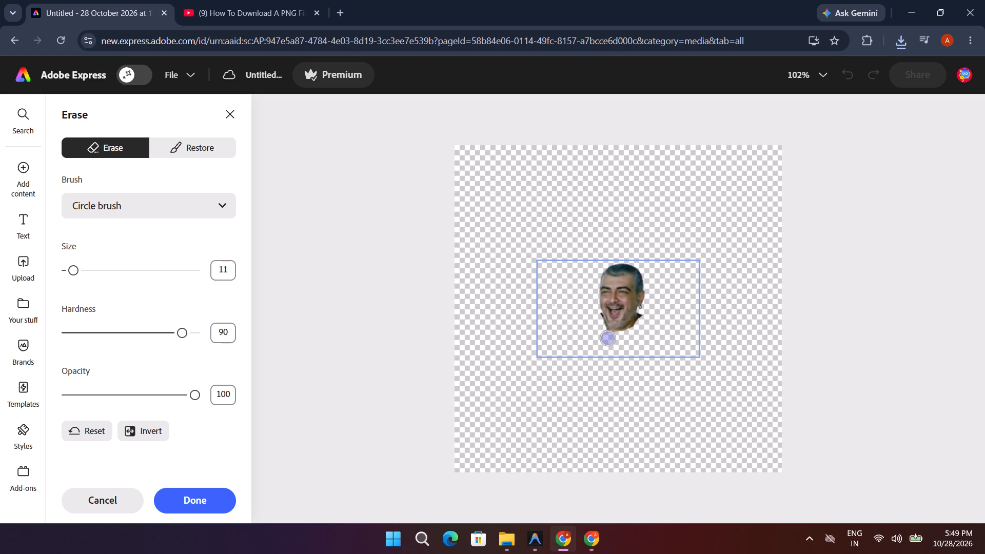
pyautogui.moveTo(608, 338); pyautogui.dragTo(587, 322)
pyautogui.moveTo(587, 322); pyautogui.dragTo(635, 330)
pyautogui.moveTo(635, 330); pyautogui.dragTo(635, 329)
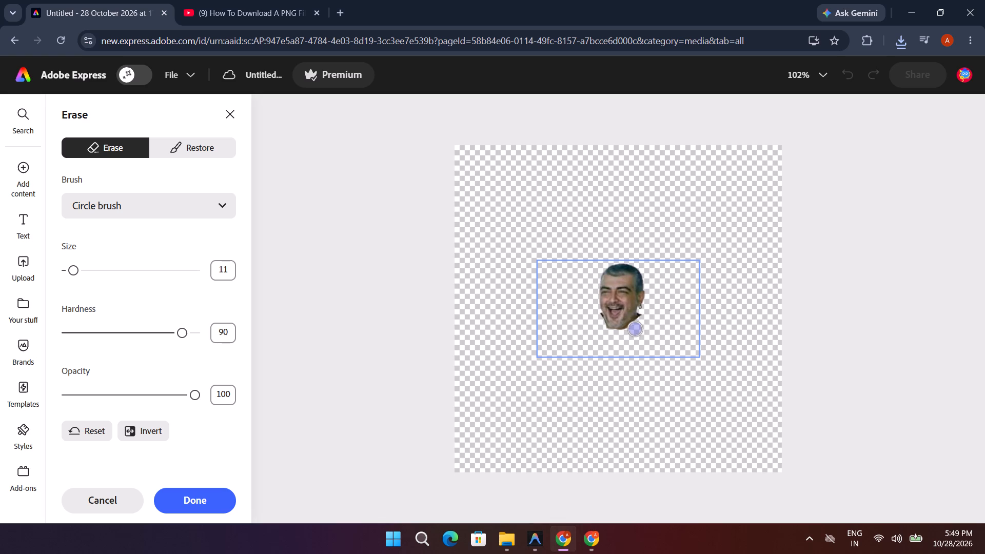
pyautogui.moveTo(635, 329); pyautogui.dragTo(644, 317)
pyautogui.click(199, 500)
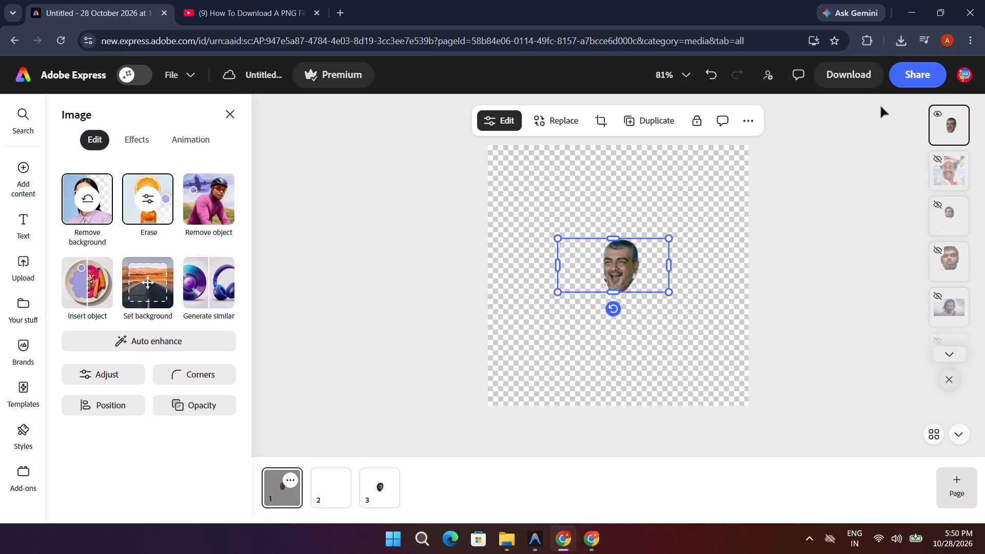
# Download only page 1, with the laughing man's head, as a Transparent PNG at size 1.
pyautogui.click(857, 77)
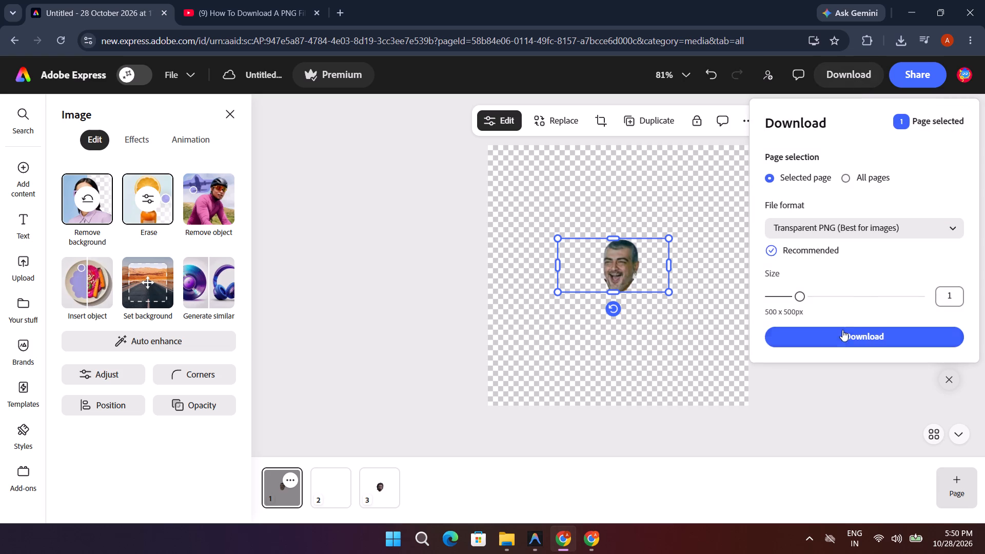
pyautogui.click(841, 333)
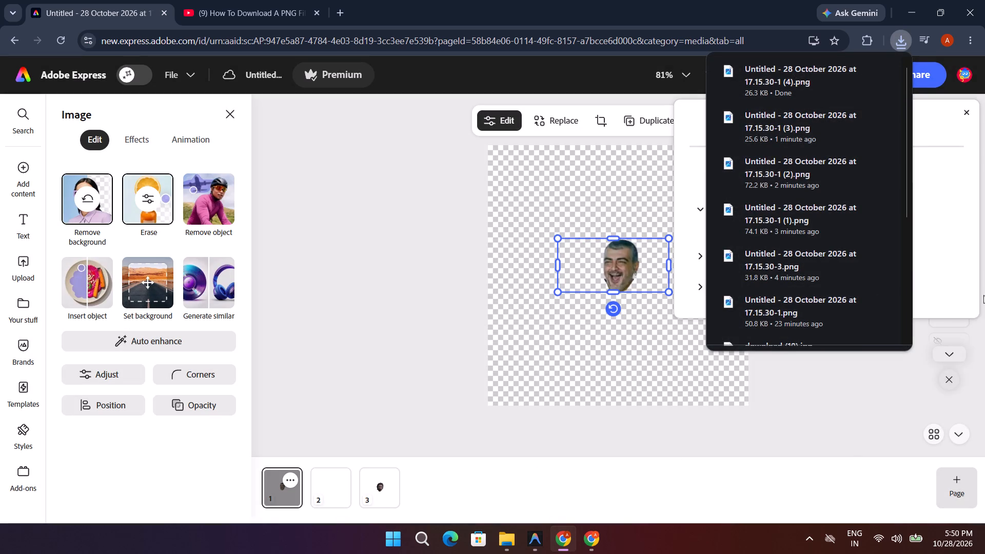
# Switch to File Explorer's Downloads folder and view the four newest head cutout PNGs one by one to identify each head.
pyautogui.click(514, 531)
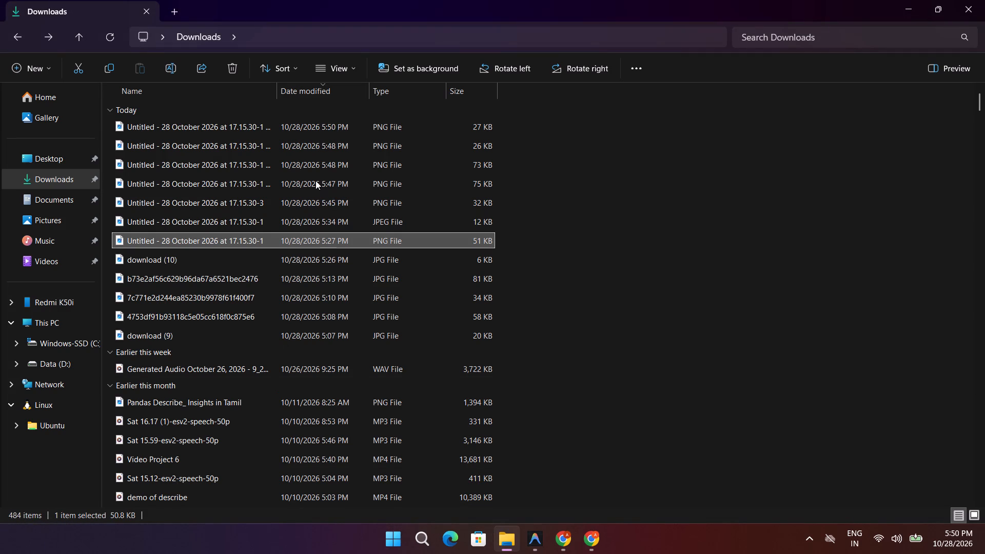
pyautogui.scroll(5, 291, 166)
pyautogui.doubleClick(308, 127)
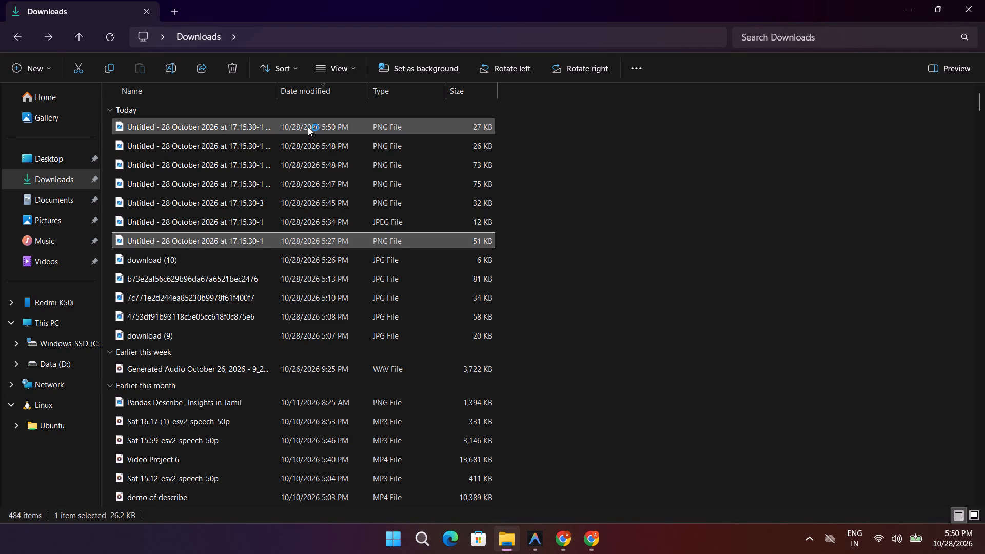
pyautogui.click(756, 52)
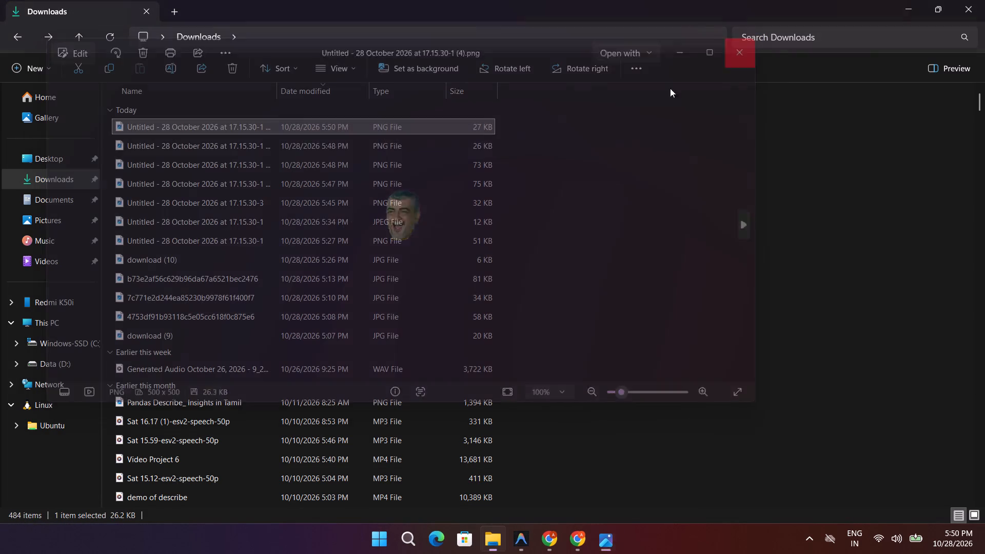
pyautogui.doubleClick(288, 147)
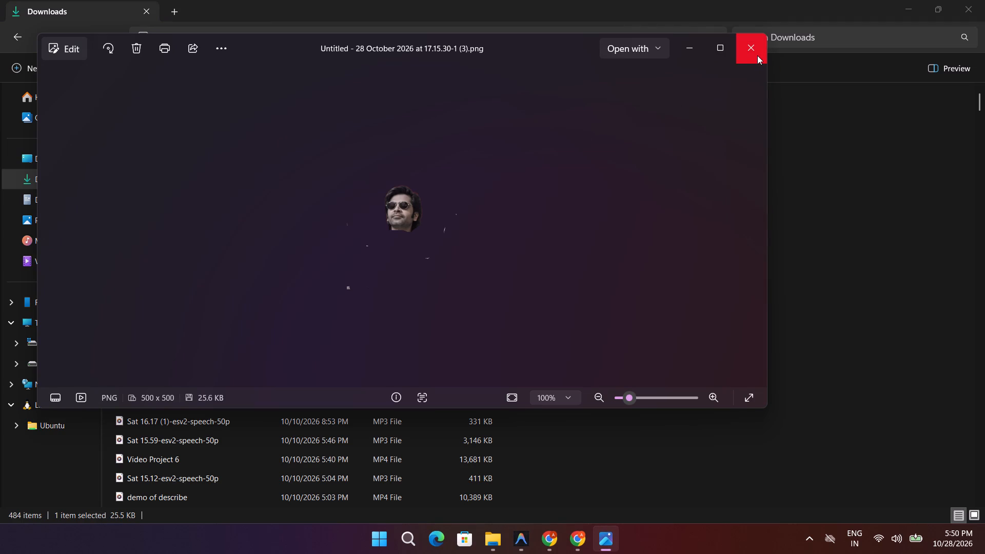
pyautogui.click(757, 55)
pyautogui.doubleClick(302, 156)
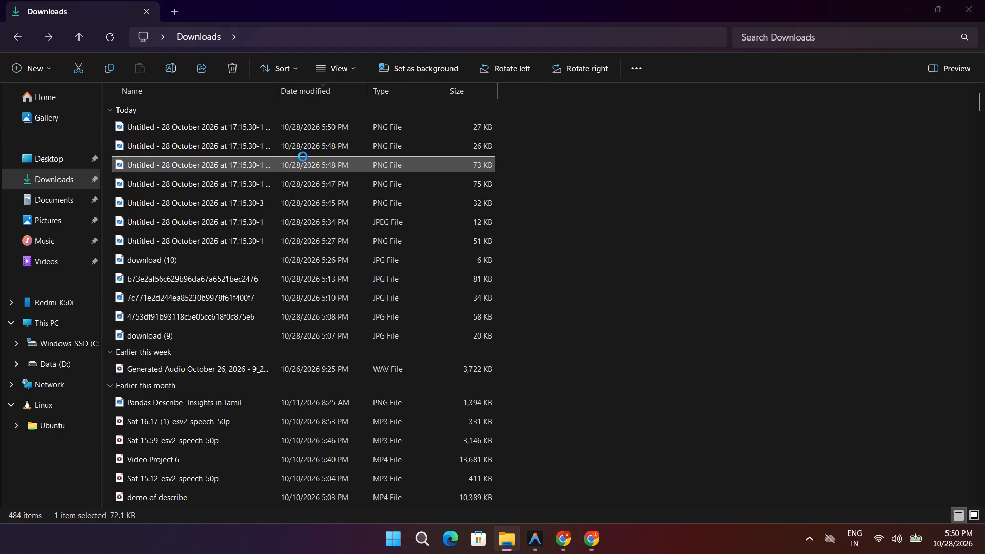
pyautogui.click(758, 50)
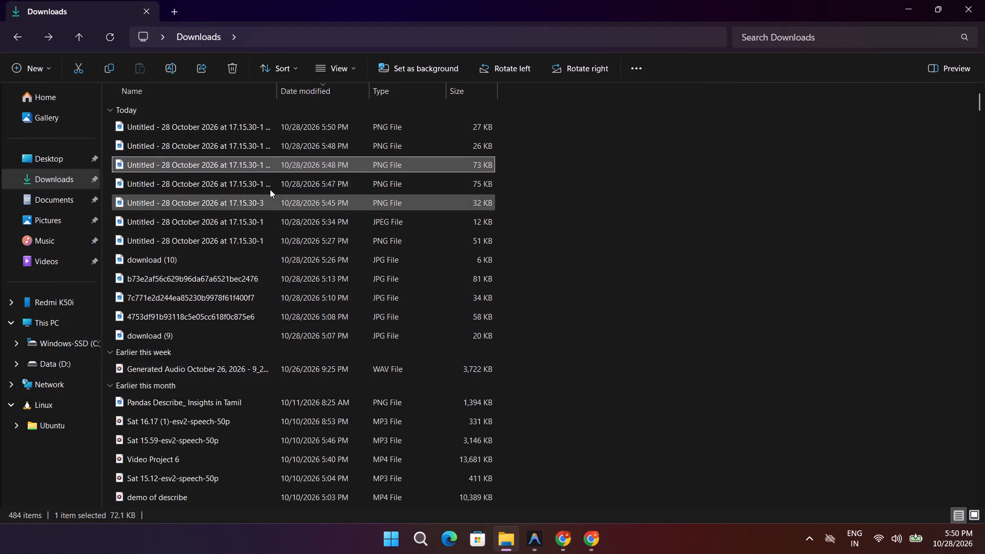
pyautogui.doubleClick(274, 181)
pyautogui.click(754, 50)
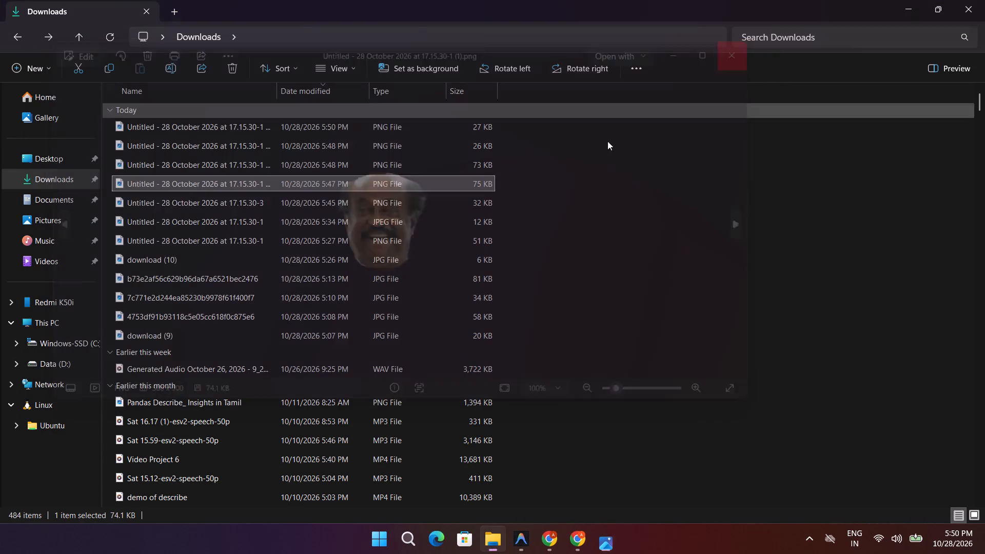
# Check the image in Untitled - 28 October 2026 at 17.15.30-3 and rename the file as kamal.
pyautogui.doubleClick(316, 208)
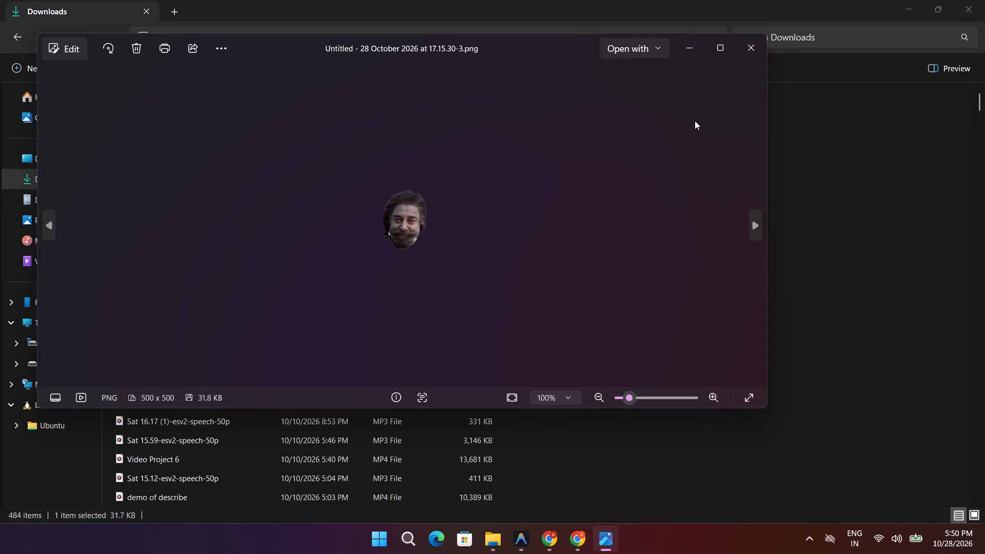
pyautogui.click(758, 52)
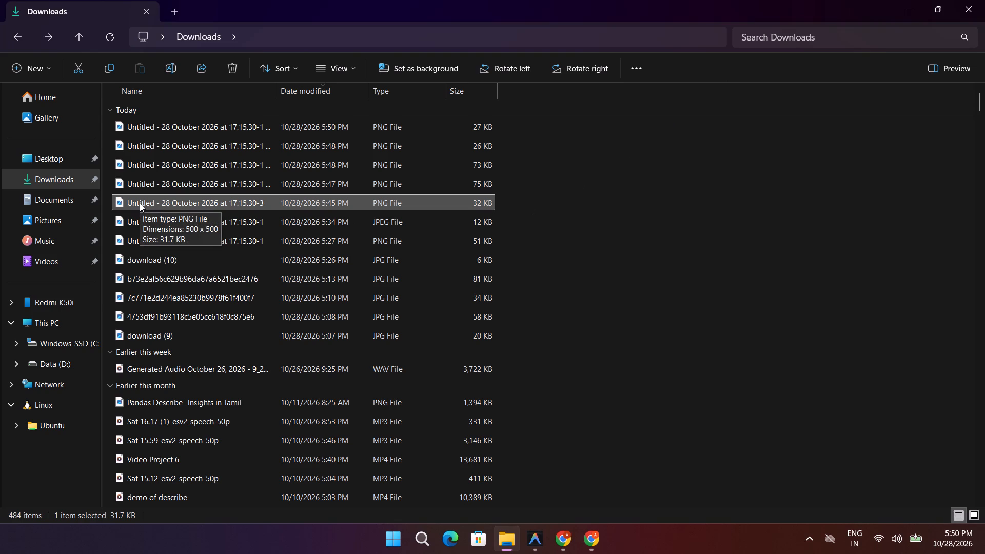
pyautogui.press('F2')
pyautogui.press('BackSpace')
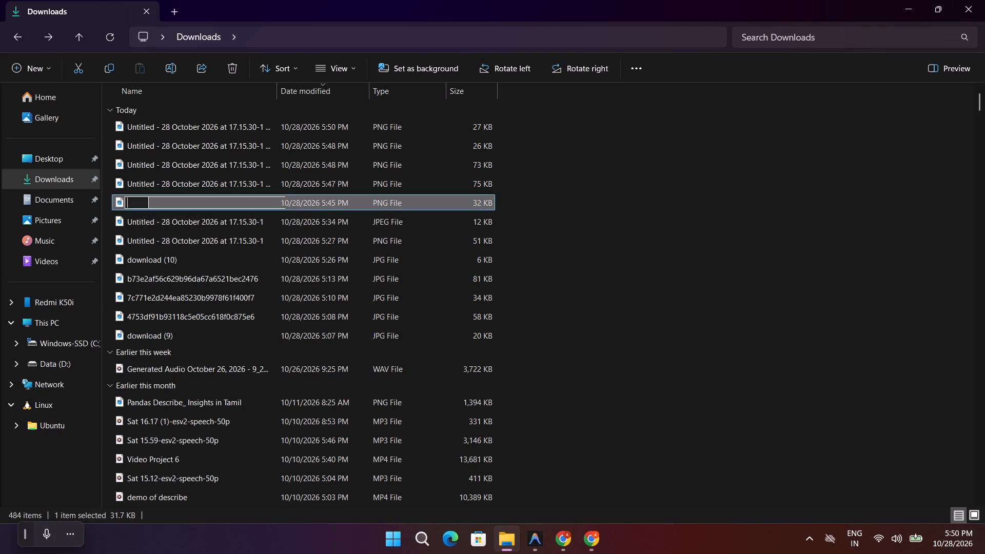
pyautogui.write('kamal')
pyautogui.click(587, 218)
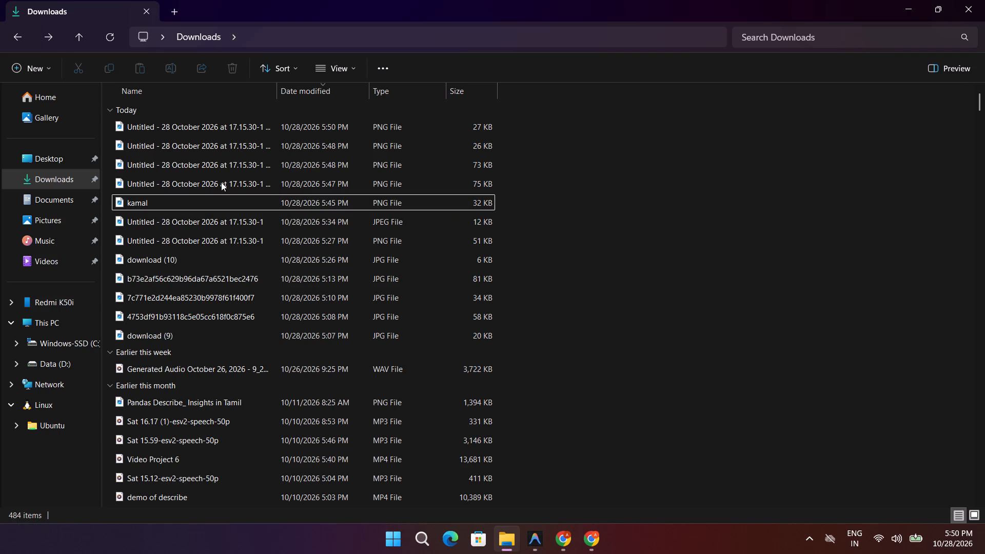
# Recheck the image in Untitled - 28 October 2026 at 17.15.30-1 (1) and rename the file as rajini.
pyautogui.click(221, 182)
pyautogui.press('F2')
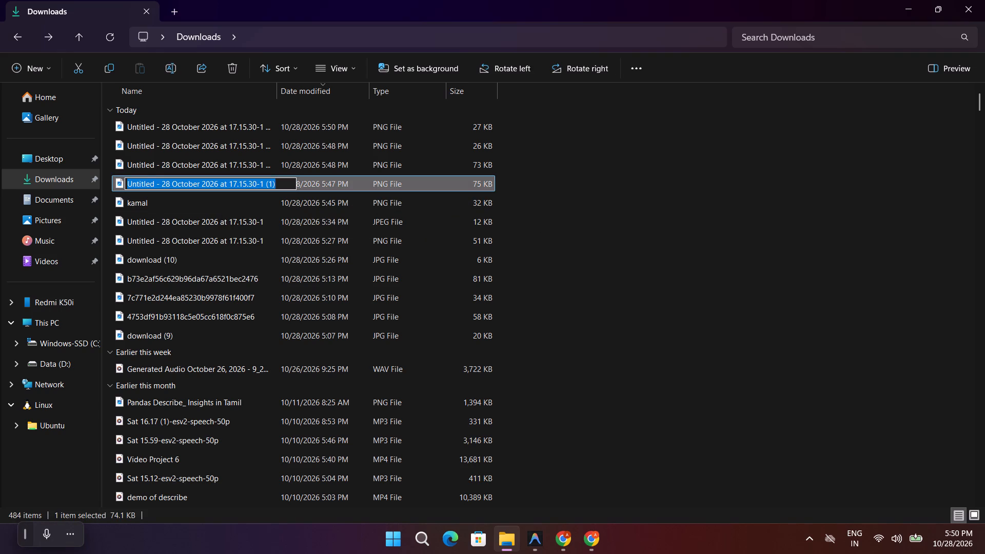
pyautogui.press('BackSpace')
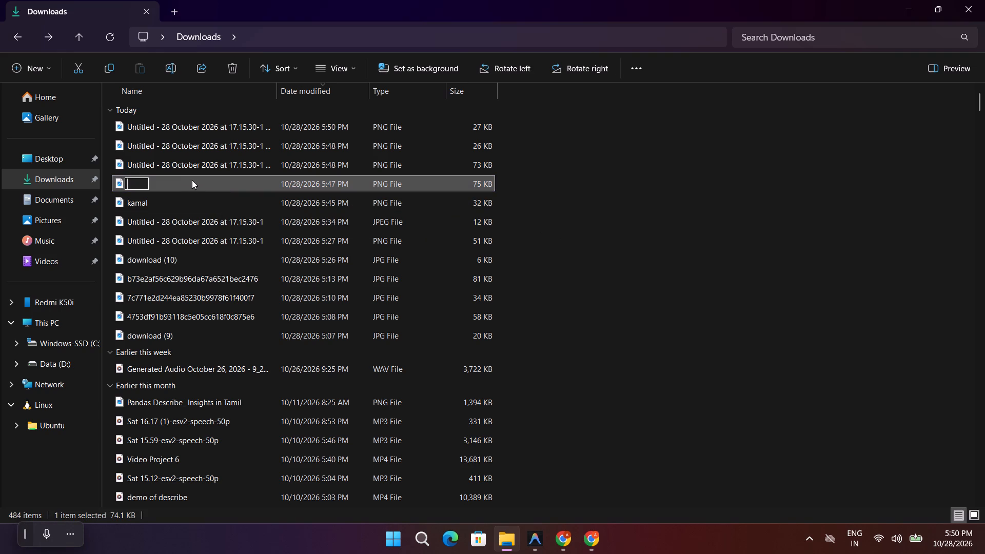
pyautogui.doubleClick(200, 177)
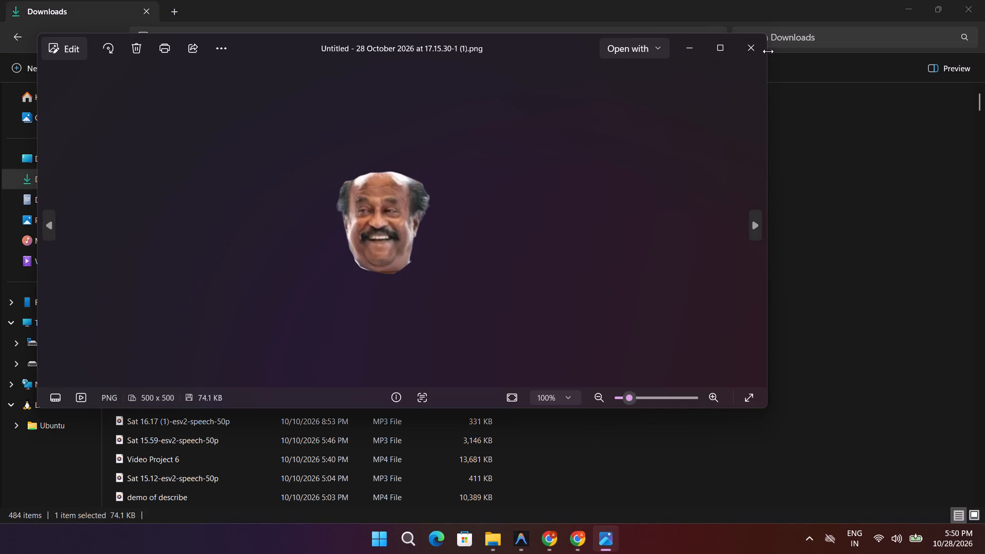
pyautogui.click(754, 53)
pyautogui.press('F2')
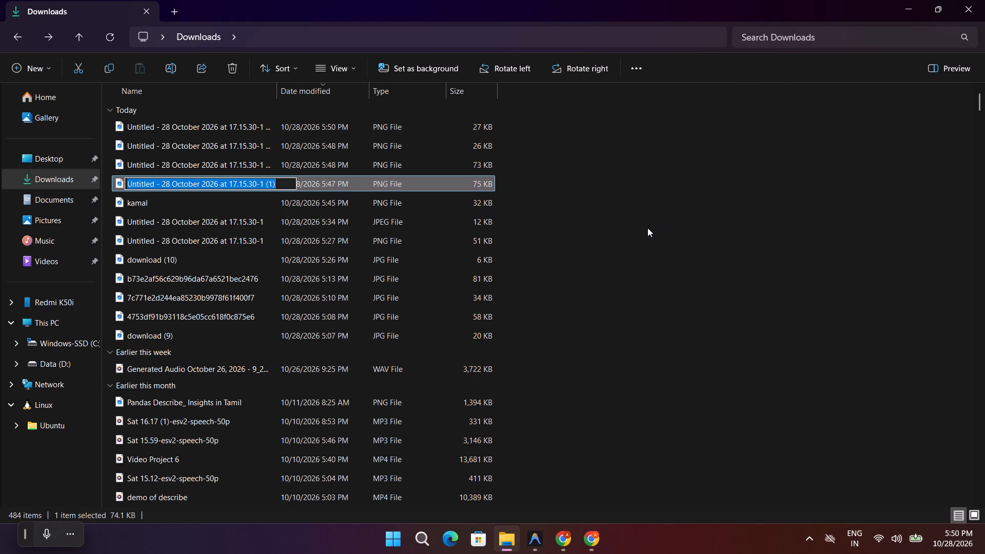
pyautogui.press('BackSpace')
pyautogui.write('rajini')
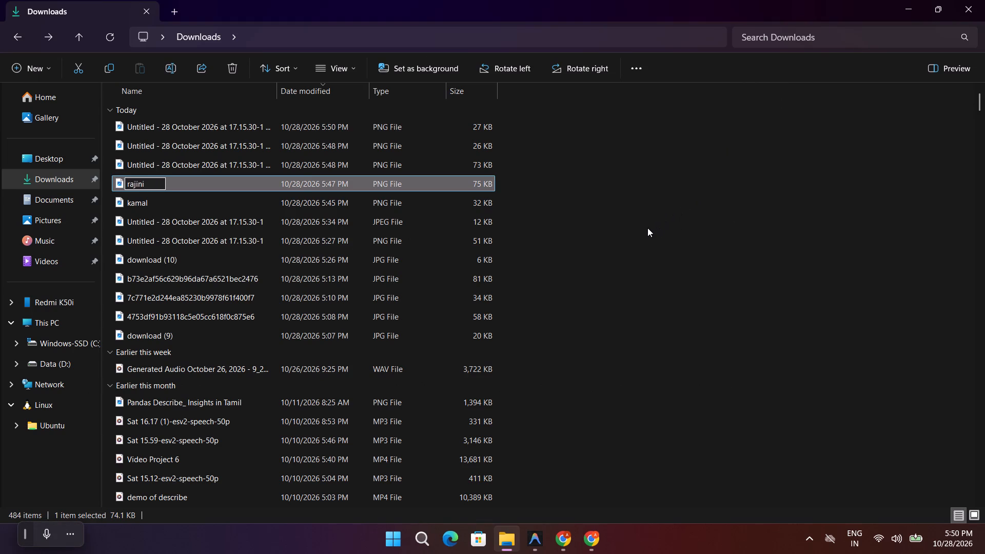
pyautogui.click(669, 251)
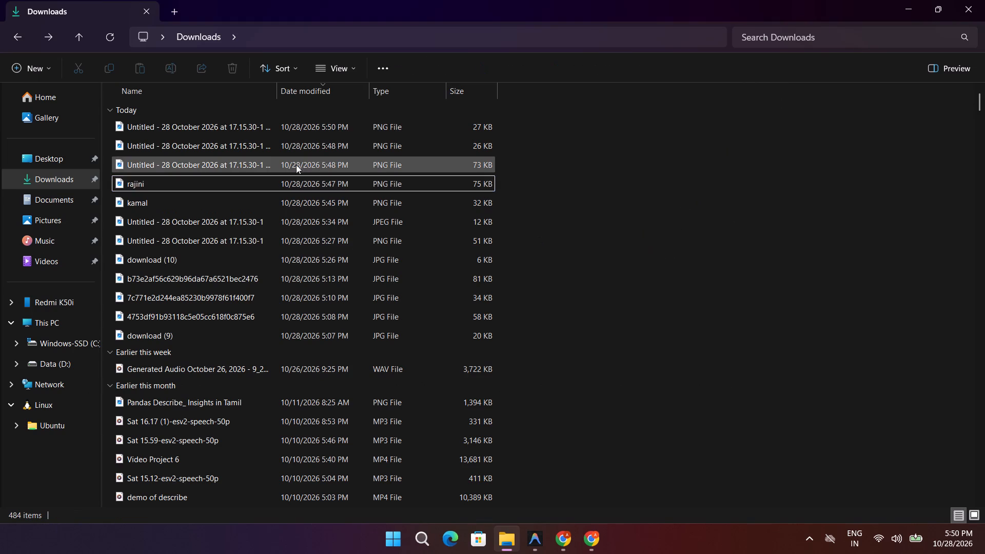
# Check the image in Untitled - 28 October 2026 at 17.15.30-1 (2) and rename the file as vijay.
pyautogui.click(293, 163)
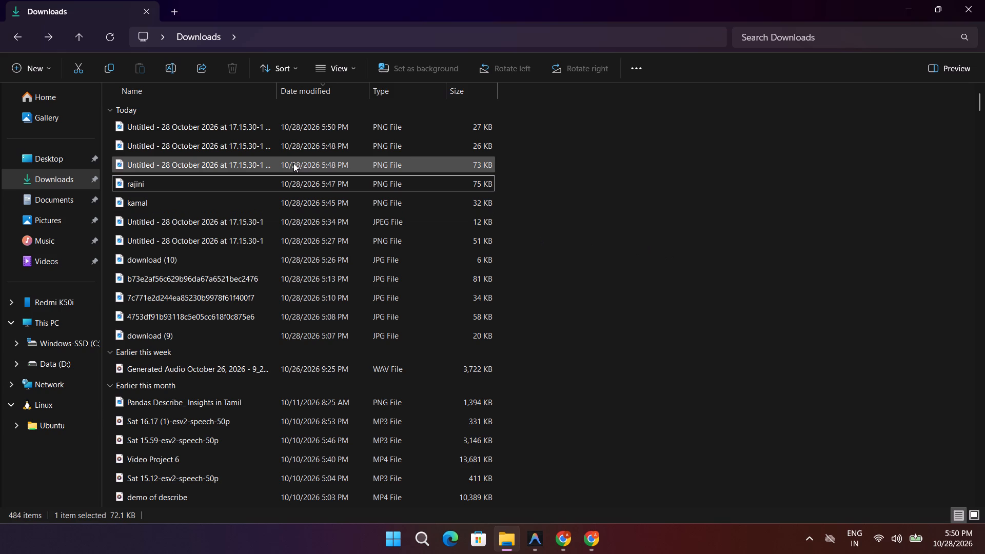
pyautogui.doubleClick(293, 163)
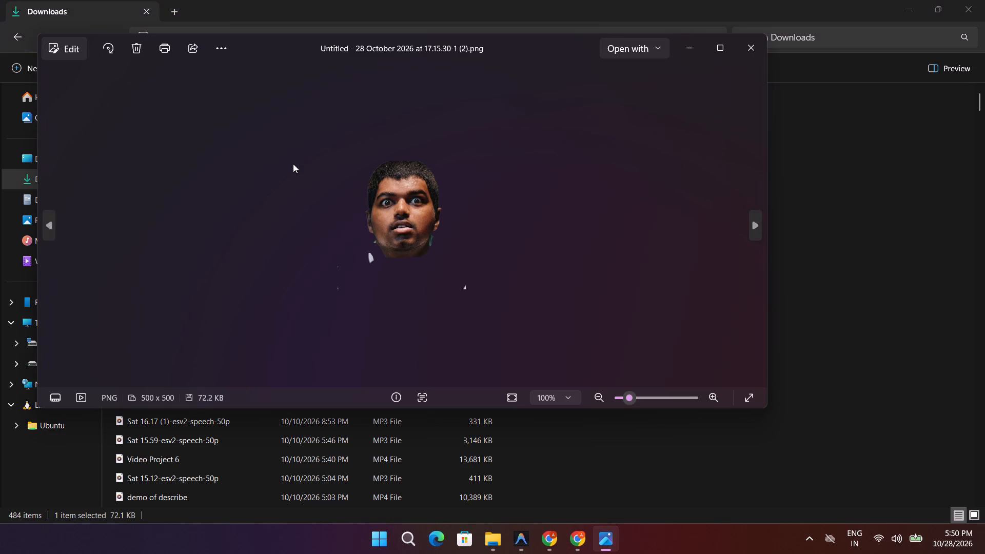
pyautogui.click(754, 48)
pyautogui.press('F2')
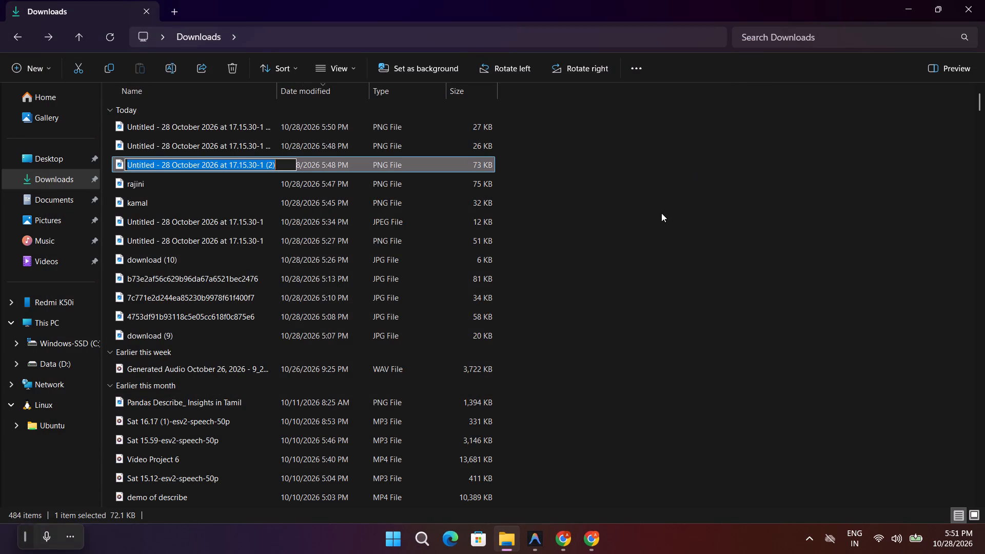
pyautogui.press('BackSpace')
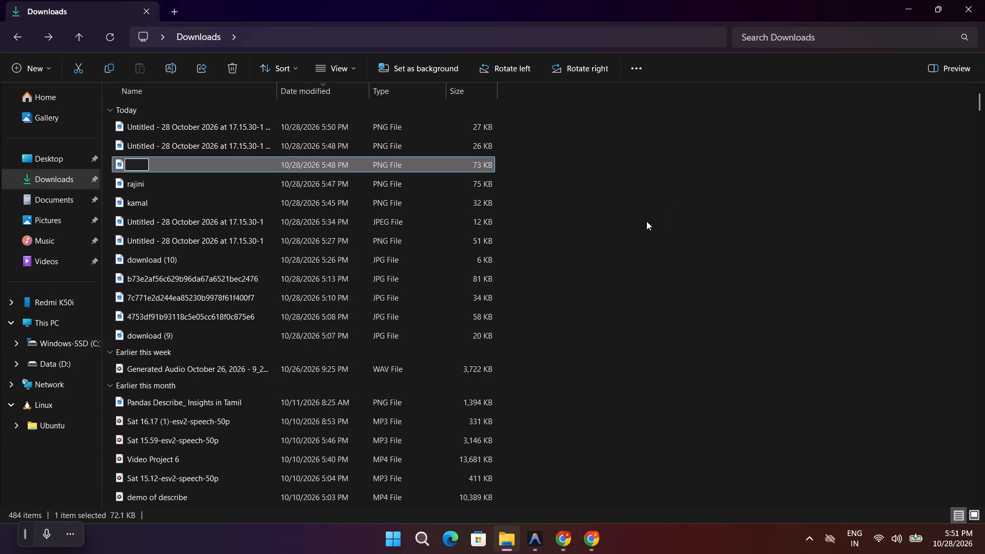
pyautogui.write('vijay')
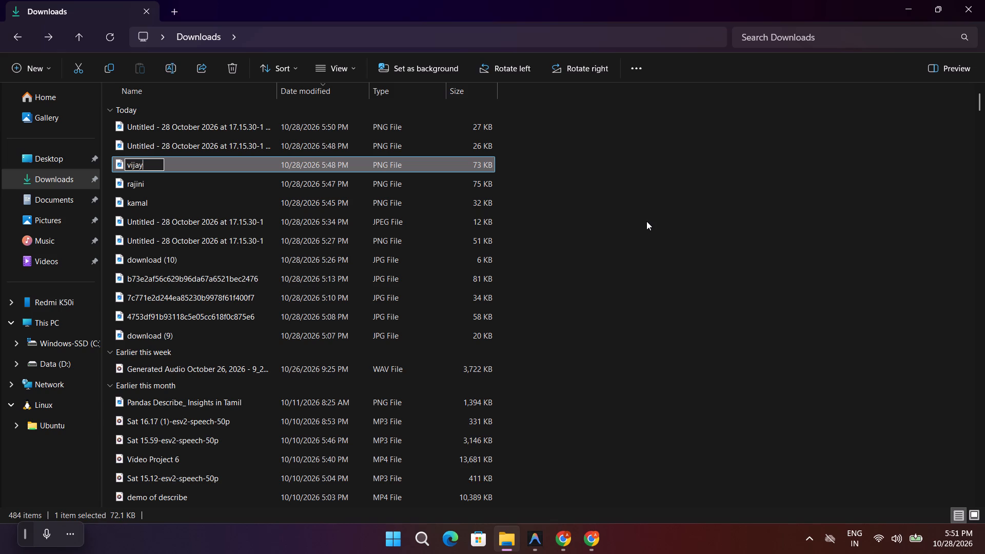
pyautogui.click(659, 224)
# Check the image in the unnamed 26 KB cutout PNG directly above vijay and rename the file as str.
pyautogui.doubleClick(348, 145)
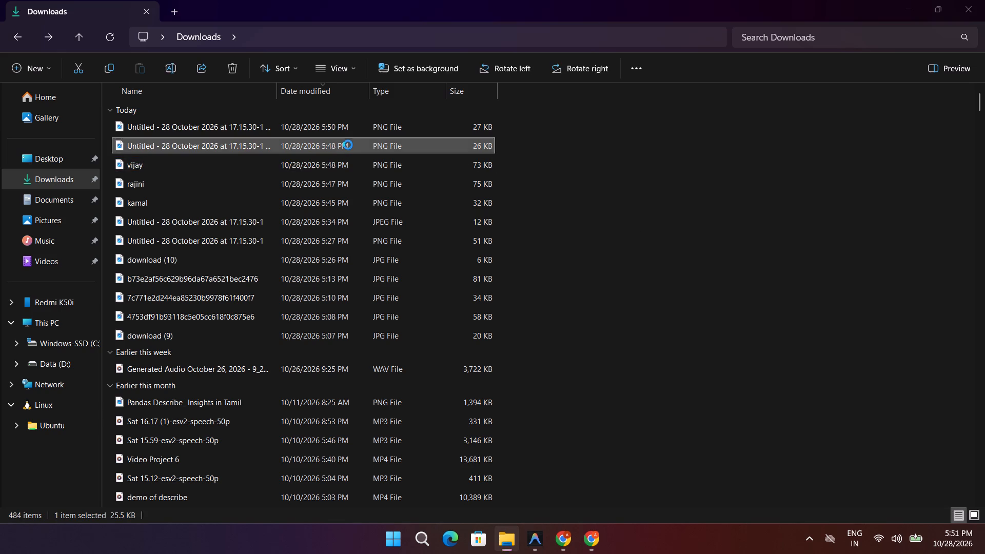
pyautogui.click(751, 52)
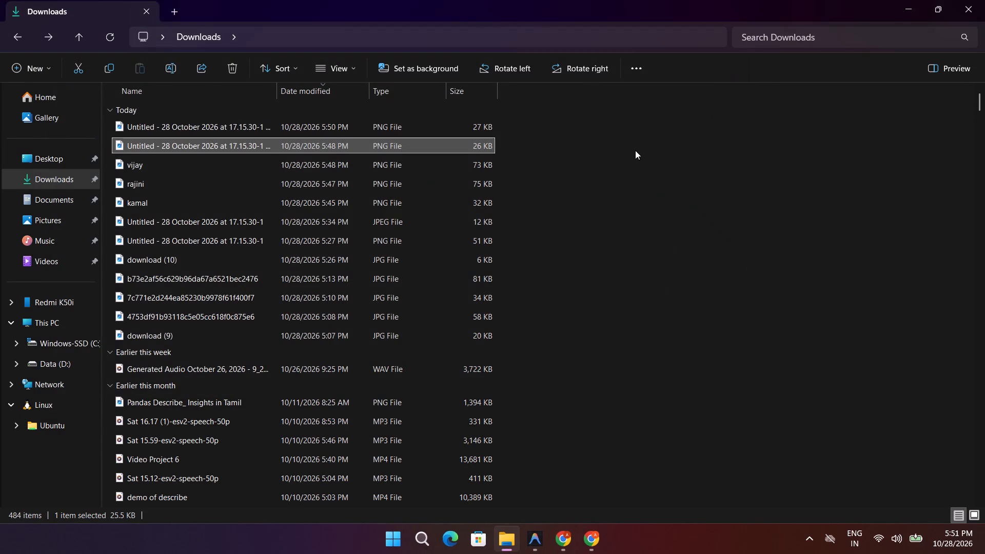
pyautogui.press('F2')
pyautogui.press('BackSpace')
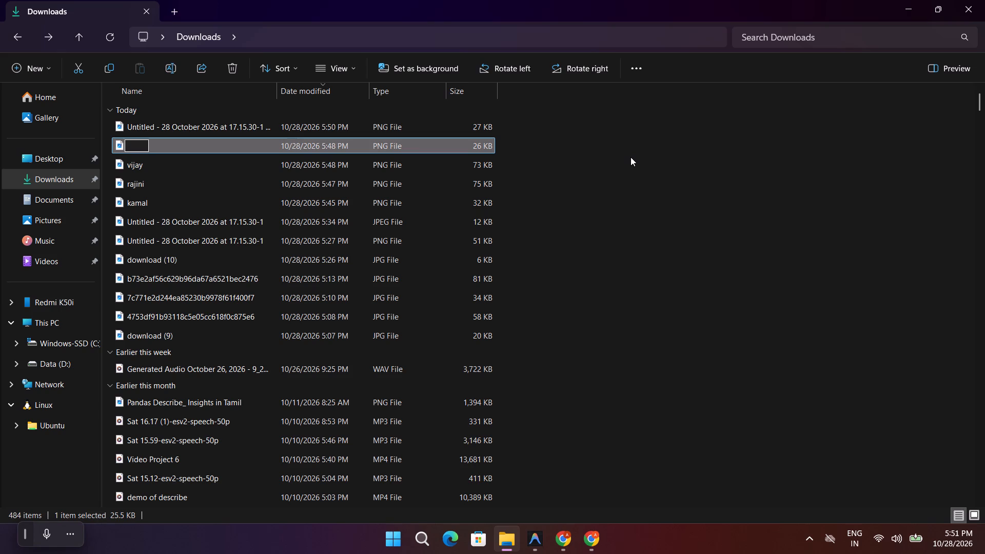
pyautogui.write('str')
pyautogui.click(603, 162)
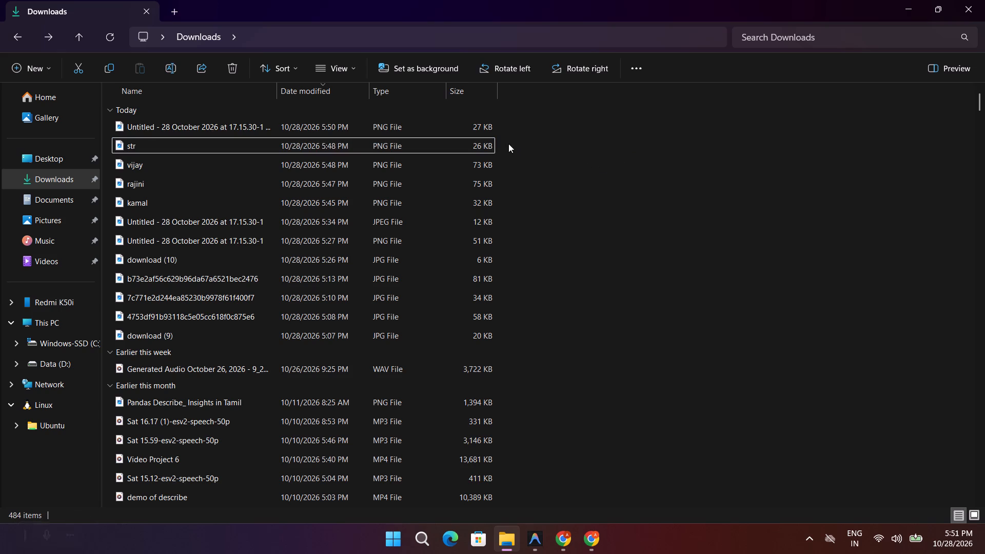
# Check the image in Untitled - 28 October 2026 at 17.15.30-1 (4) and rename the file as Thala.
pyautogui.doubleClick(460, 127)
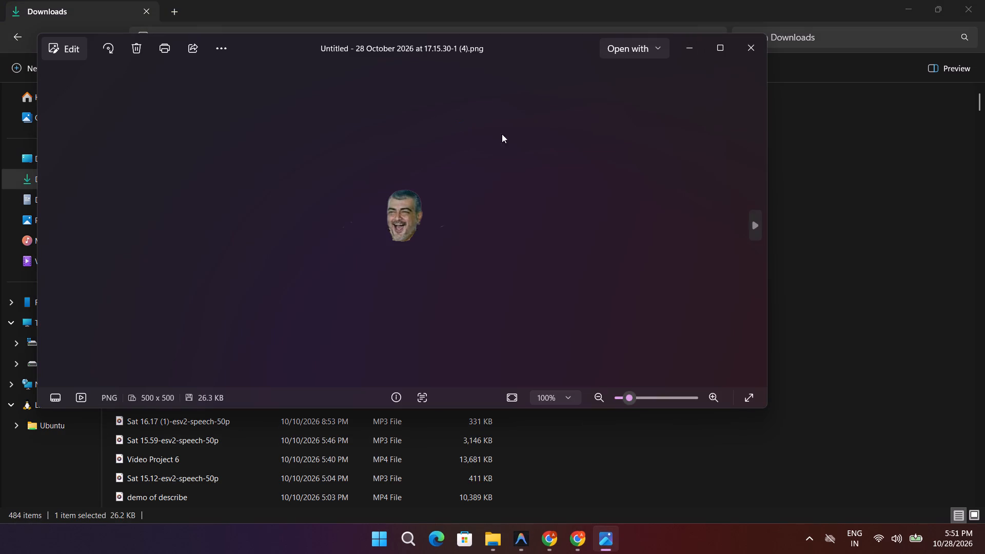
pyautogui.click(761, 49)
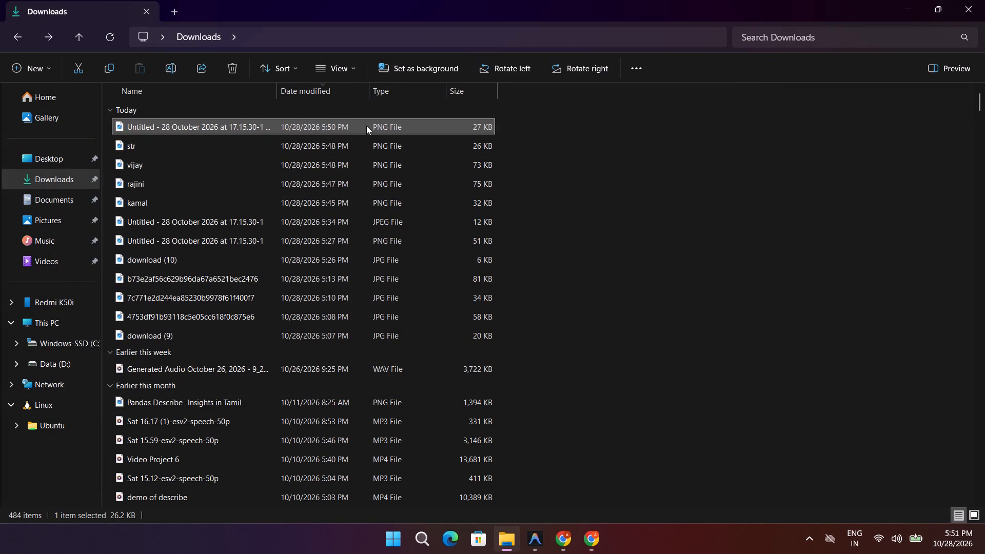
pyautogui.press('F2')
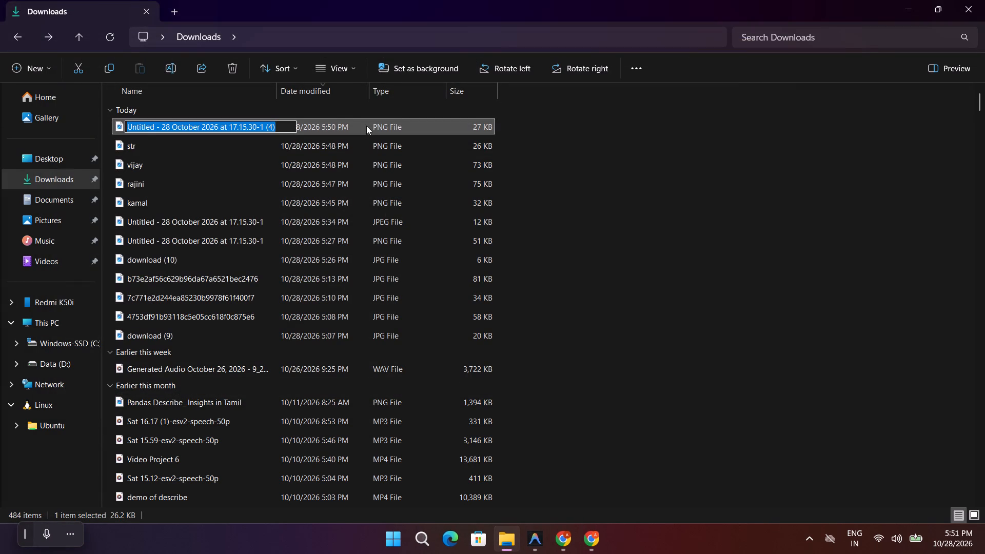
pyautogui.press('BackSpace')
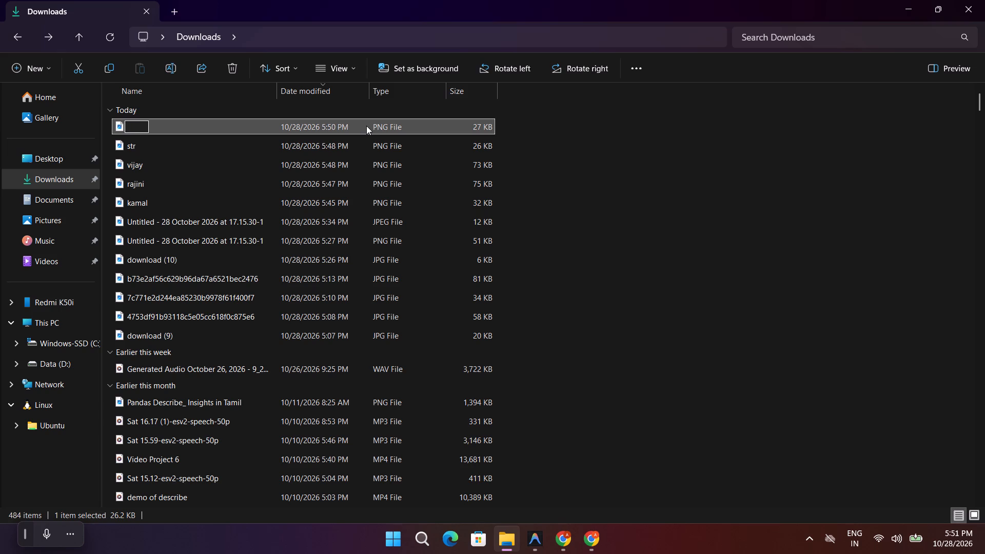
pyautogui.write('Thala')
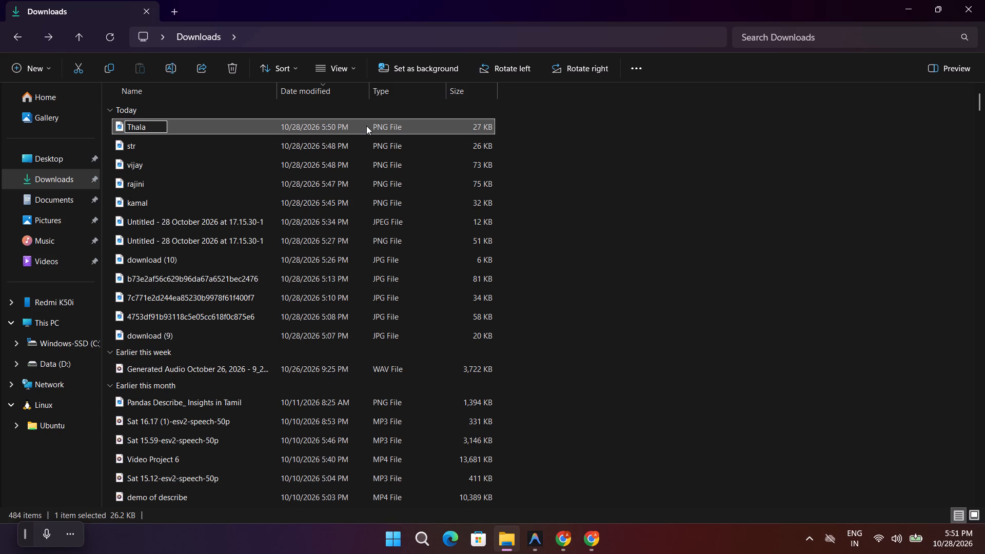
pyautogui.click(682, 230)
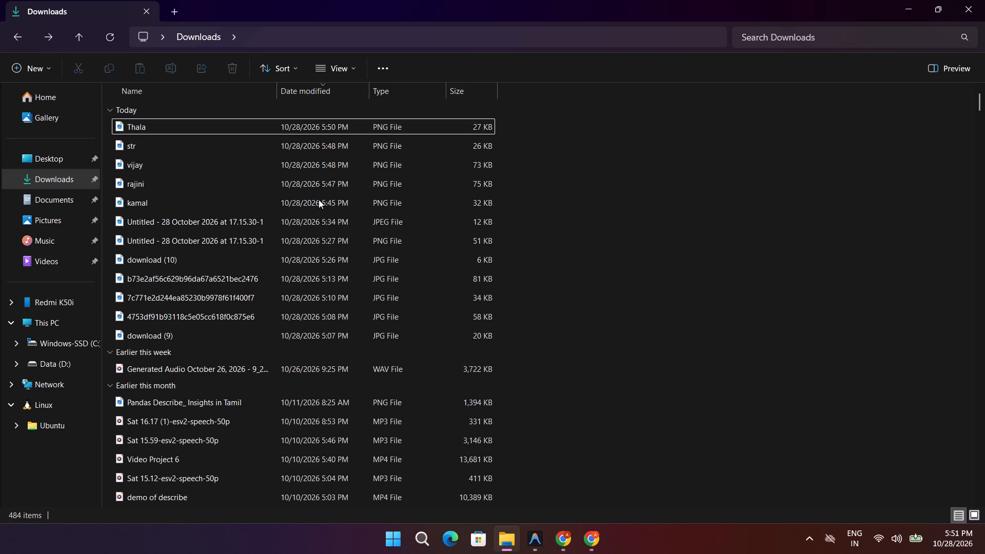
# Select the five cutout files Thala, str, vijay, rajini and kamal in Downloads and cut them.
pyautogui.keyDown('ctrl'); pyautogui.click(318, 200); pyautogui.keyUp('ctrl')
pyautogui.keyDown('ctrl'); pyautogui.click(319, 188); pyautogui.keyUp('ctrl')
pyautogui.keyDown('ctrl'); pyautogui.click(314, 167); pyautogui.keyUp('ctrl')
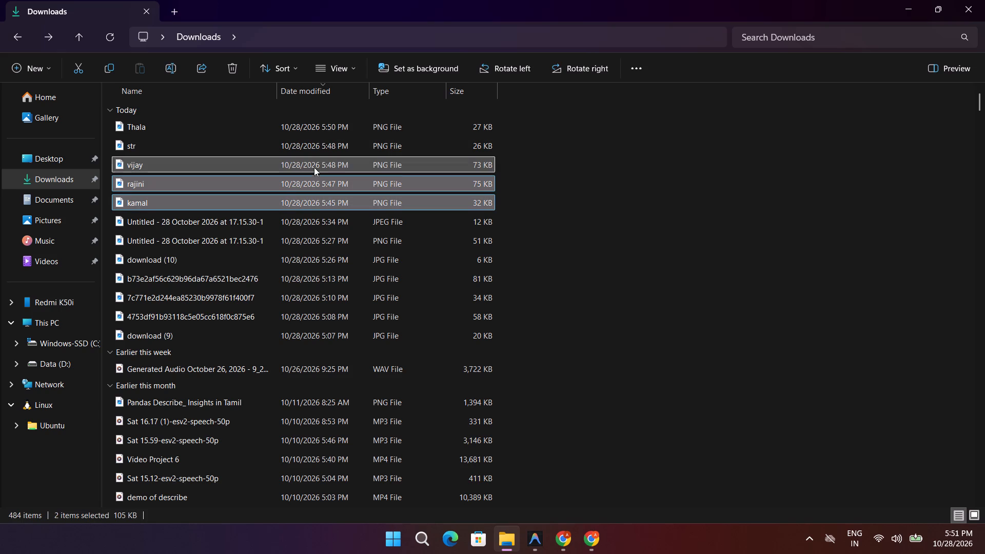
pyautogui.keyDown('ctrl'); pyautogui.click(313, 151); pyautogui.keyUp('ctrl')
pyautogui.keyDown('ctrl'); pyautogui.click(315, 129); pyautogui.keyUp('ctrl')
pyautogui.rightClick(314, 127)
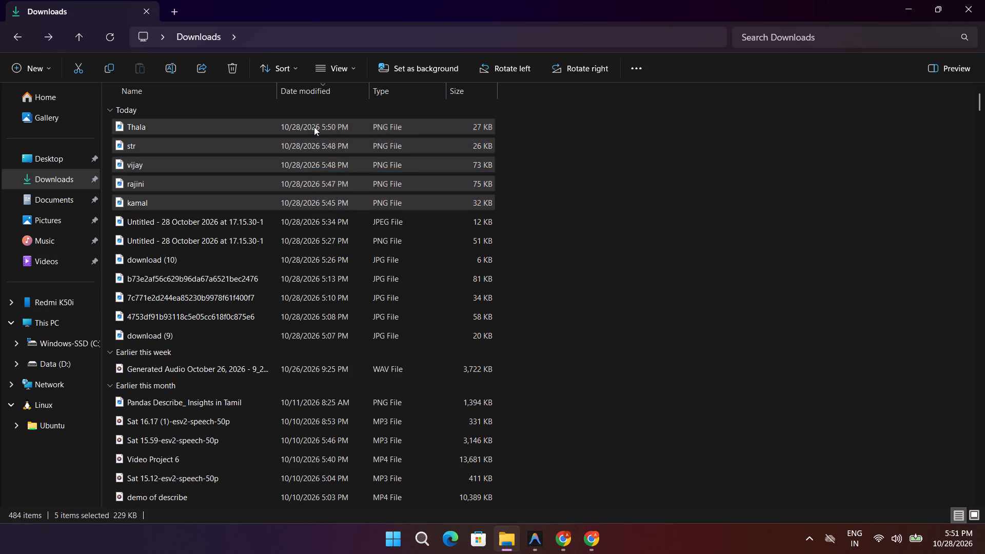
pyautogui.click(332, 40)
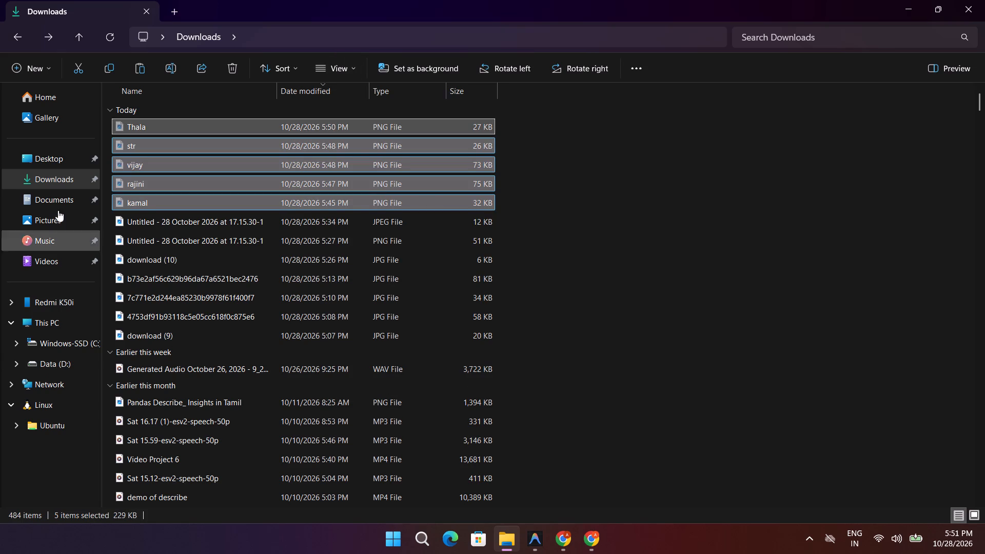
pyautogui.scroll(5, 54, 137)
pyautogui.click(53, 161)
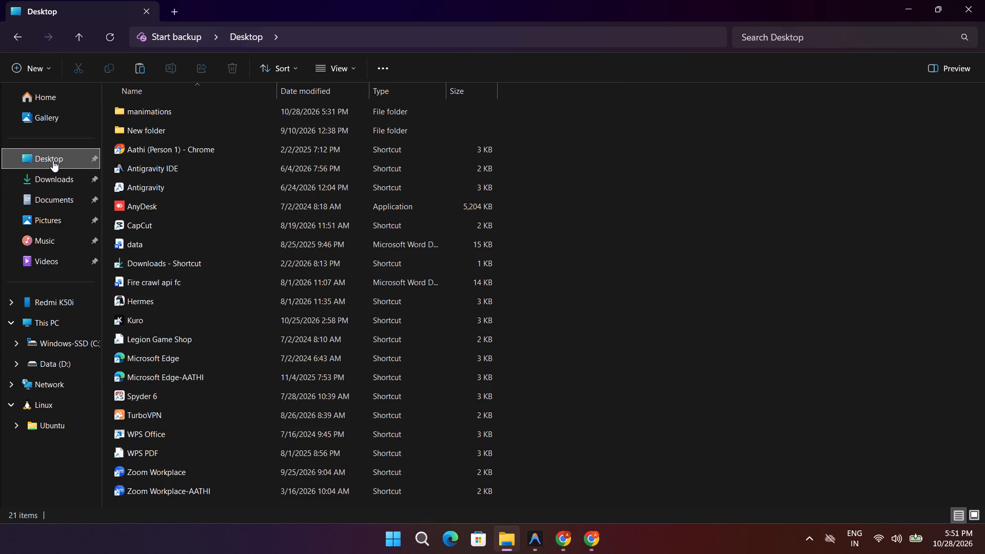
pyautogui.doubleClick(152, 116)
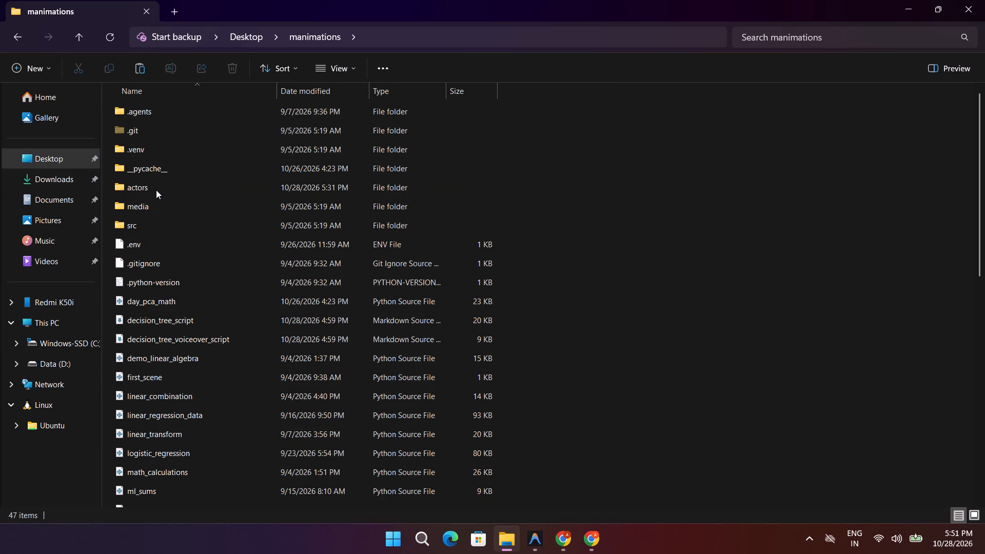
pyautogui.doubleClick(156, 203)
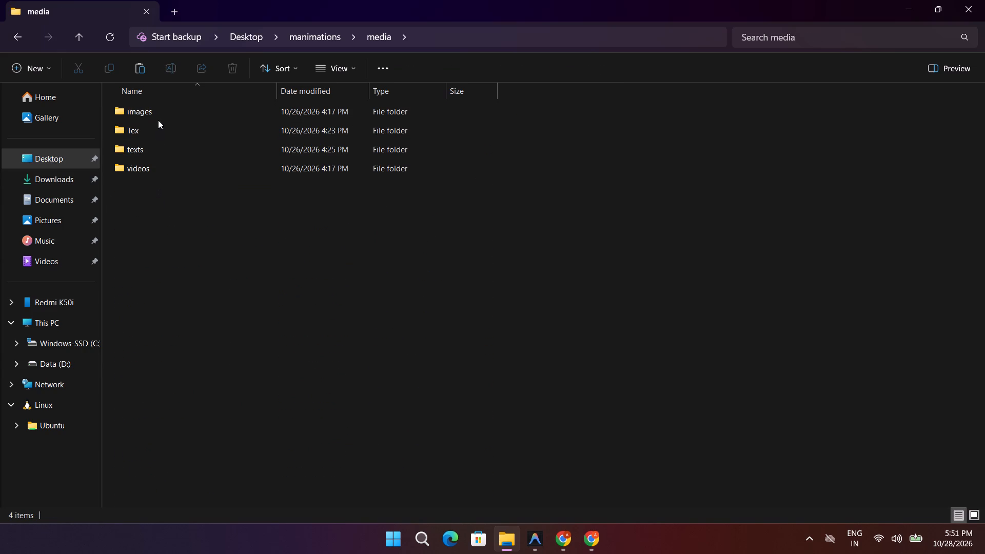